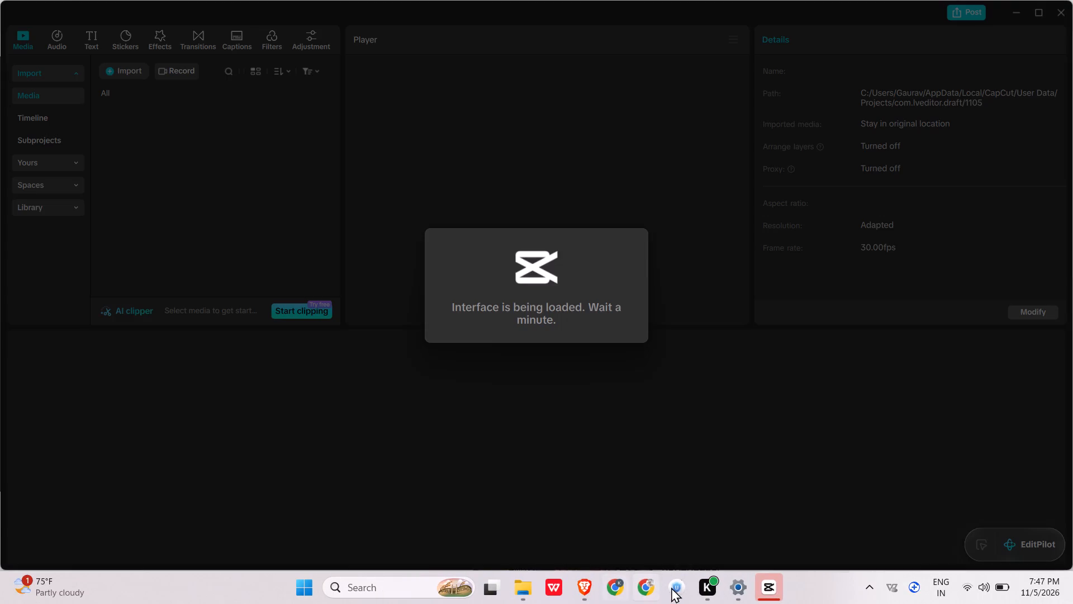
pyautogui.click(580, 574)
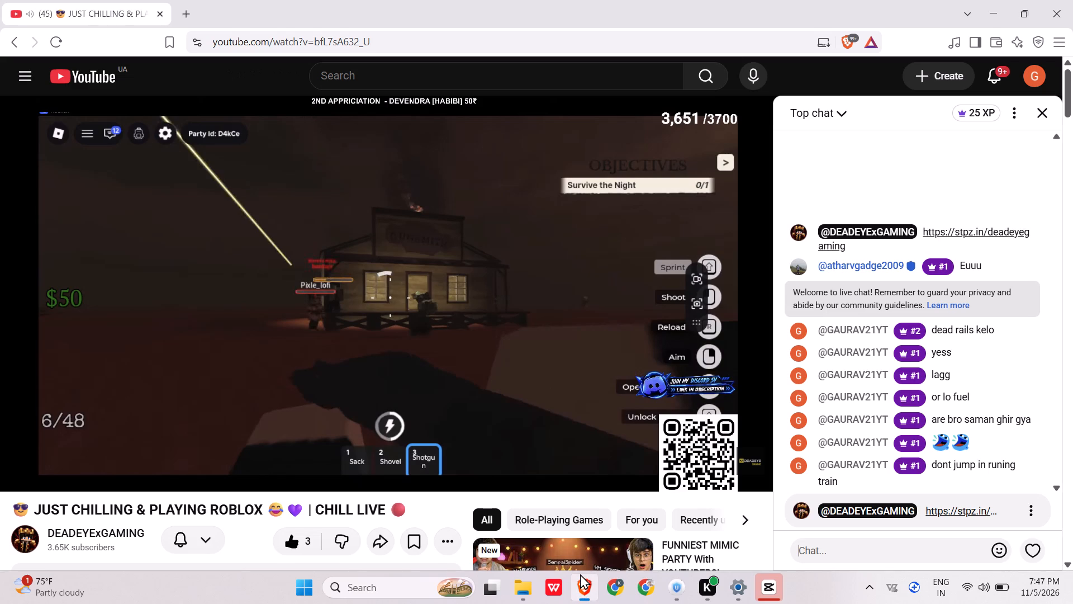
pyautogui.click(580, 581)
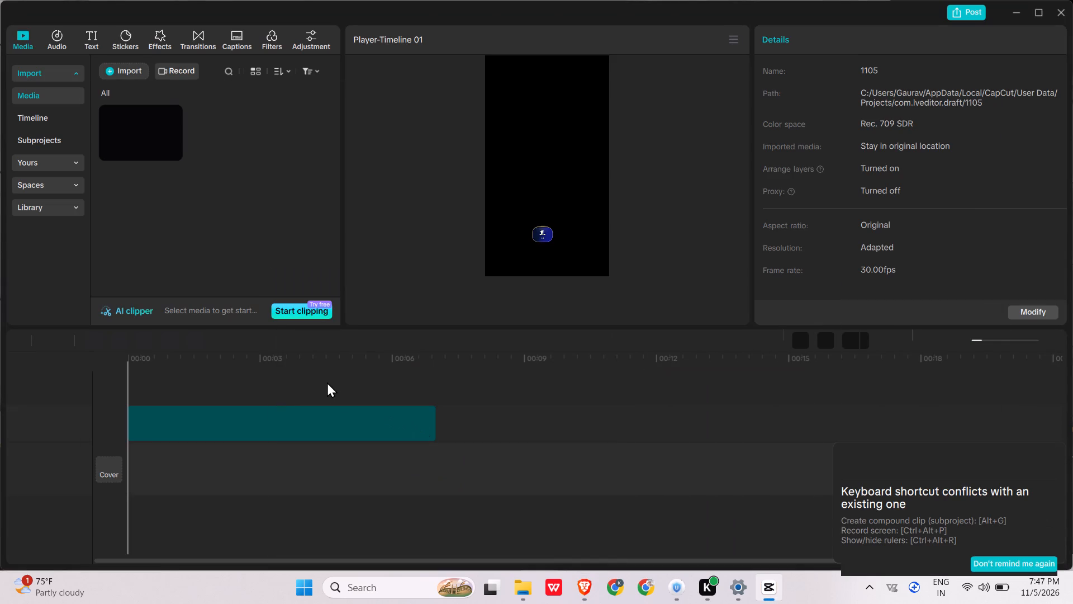
# Import the six videos dated today from Downloads, from BETZILLO-EXAMPLE to The beautiful game taught by Barcelona, and dismiss the shortcut notice.
pyautogui.click(124, 64)
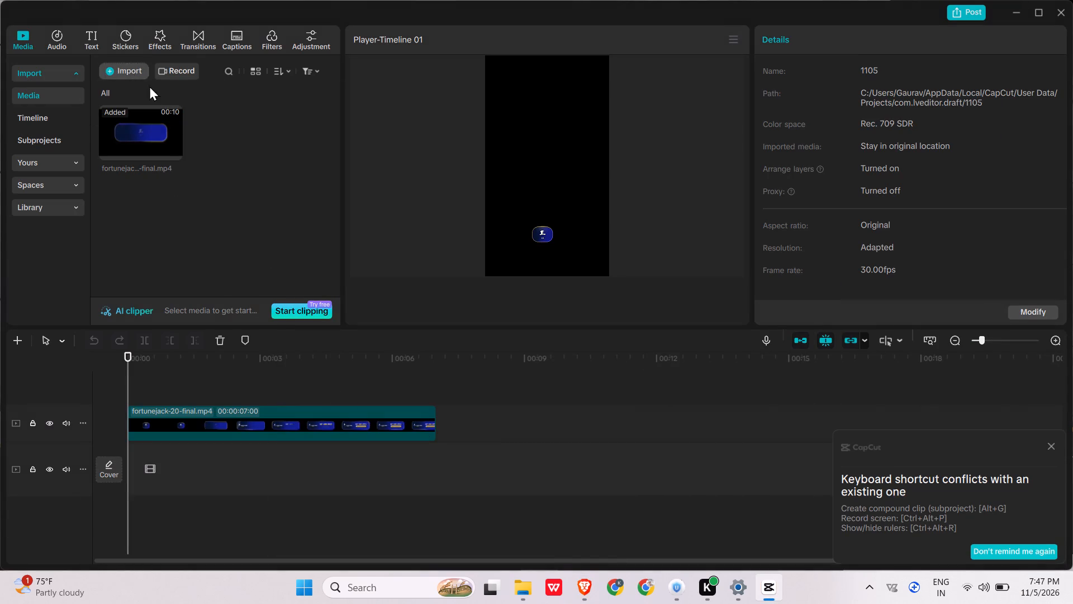
pyautogui.click(157, 95)
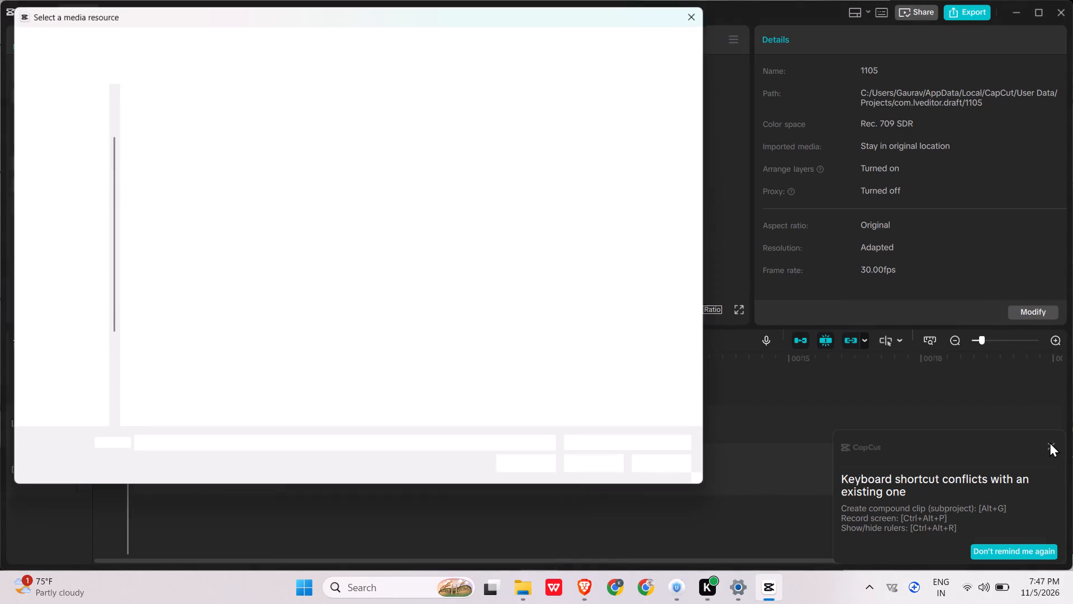
pyautogui.click(55, 216)
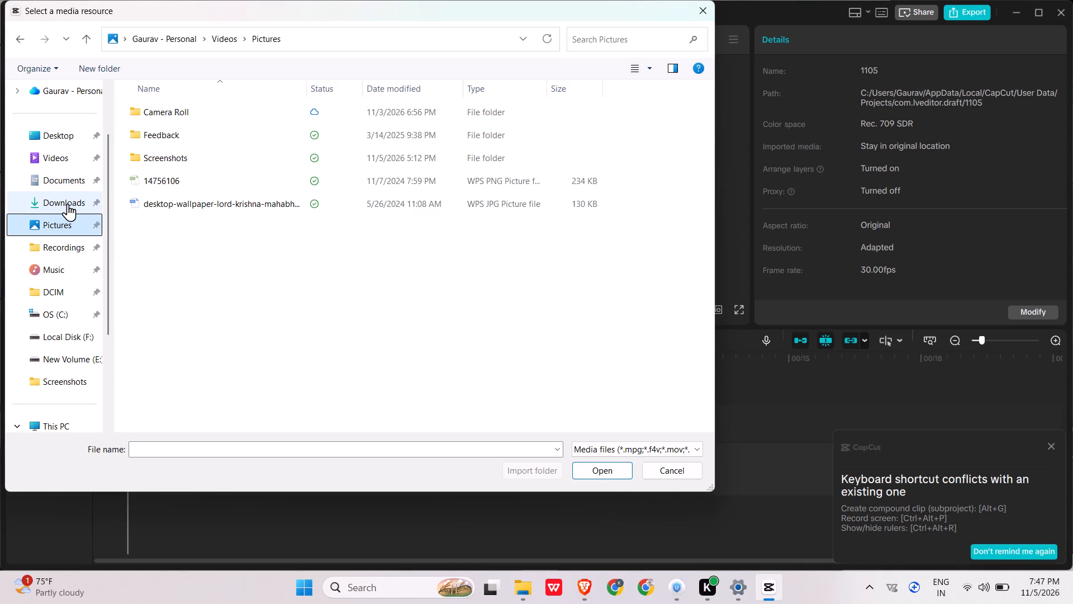
pyautogui.click(68, 204)
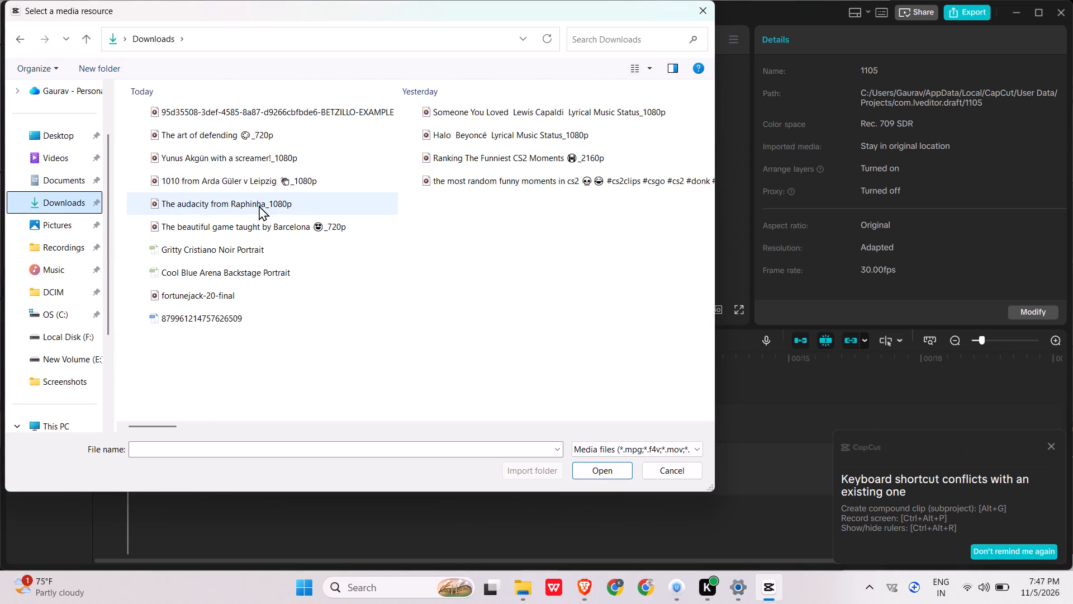
pyautogui.moveTo(375, 95); pyautogui.dragTo(374, 94)
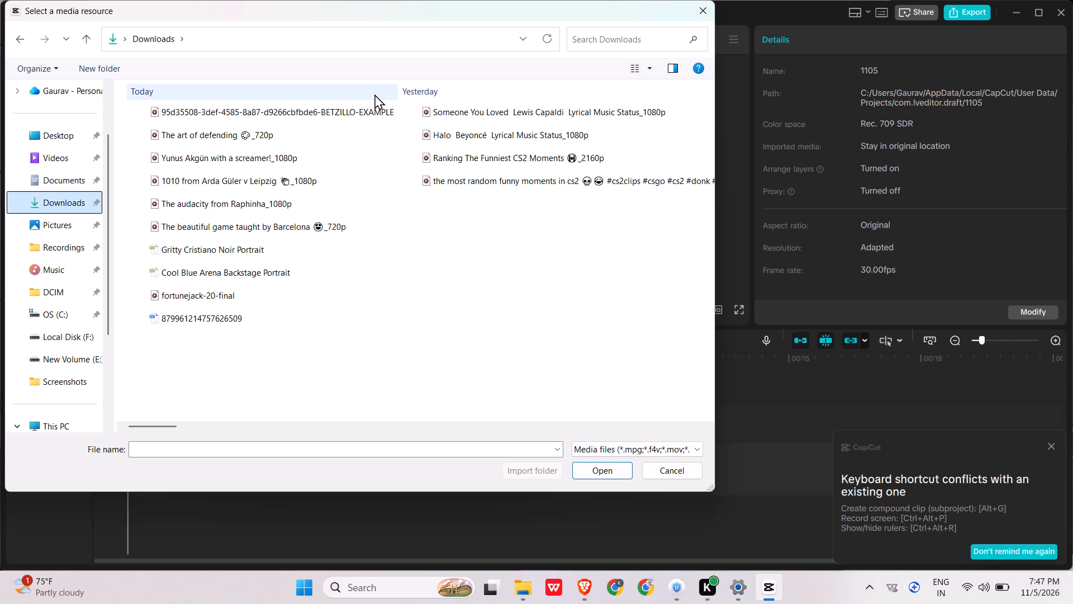
pyautogui.moveTo(374, 94); pyautogui.dragTo(363, 128)
pyautogui.click(463, 267)
pyautogui.moveTo(440, 258); pyautogui.dragTo(381, 214)
pyautogui.moveTo(488, 240); pyautogui.dragTo(460, 232)
pyautogui.moveTo(403, 218); pyautogui.dragTo(292, 111)
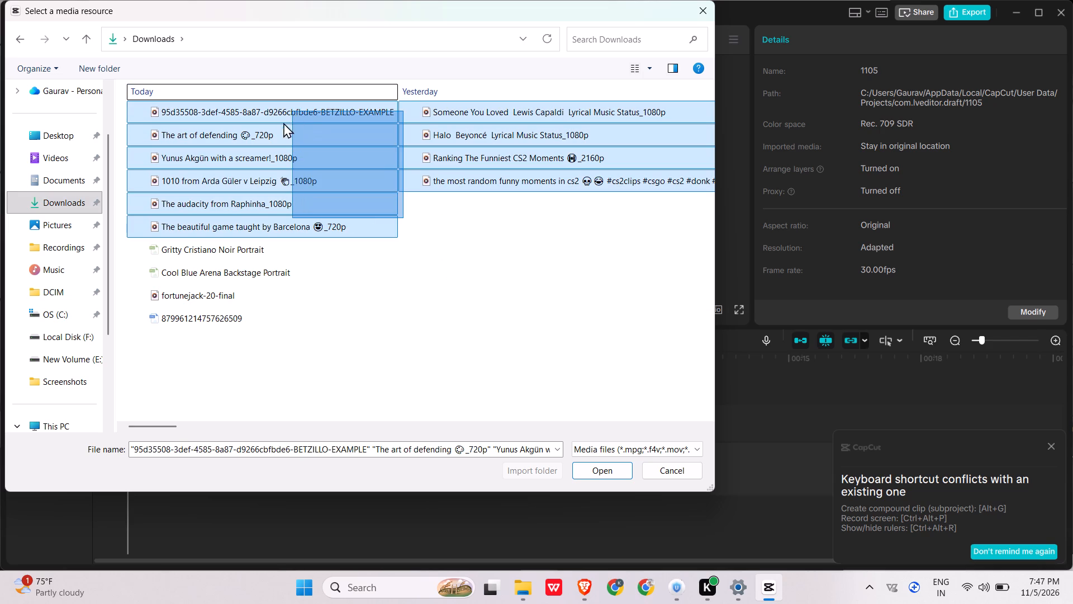
pyautogui.click(435, 242)
pyautogui.moveTo(376, 223); pyautogui.dragTo(314, 117)
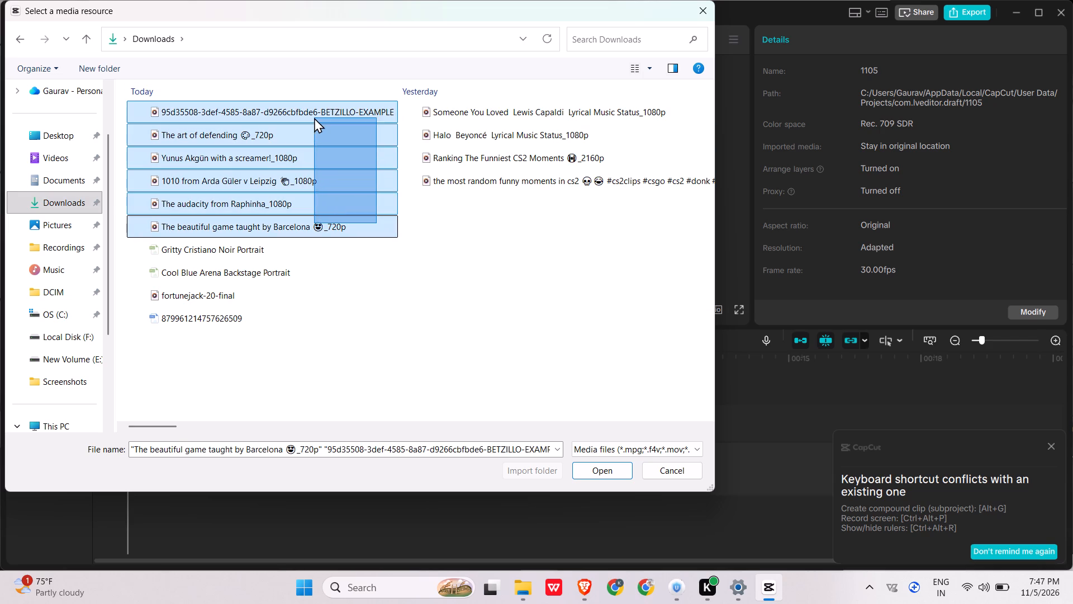
pyautogui.moveTo(314, 117); pyautogui.dragTo(314, 117)
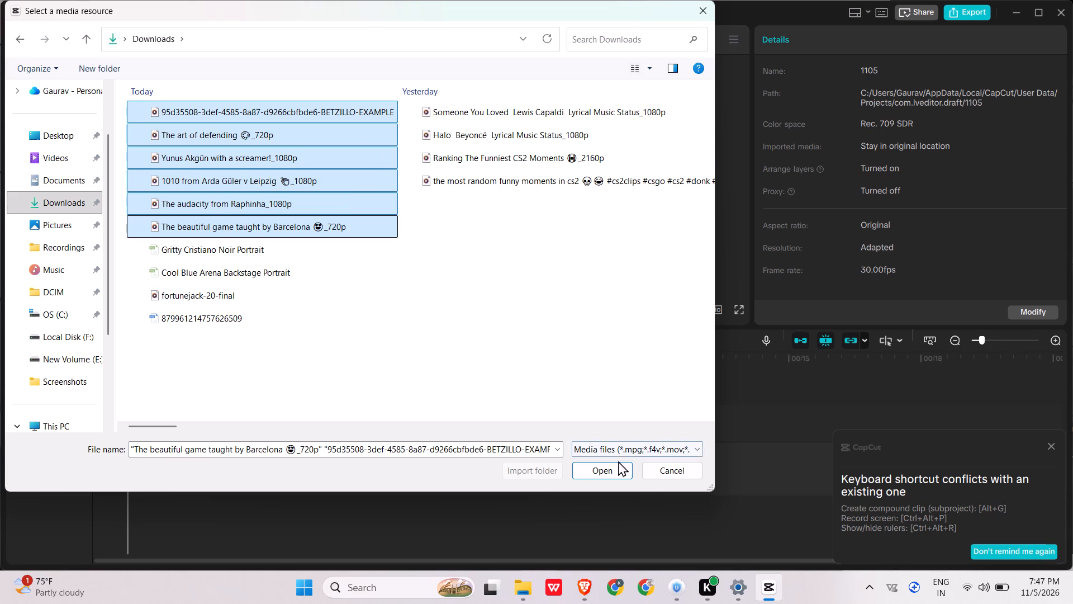
pyautogui.click(612, 466)
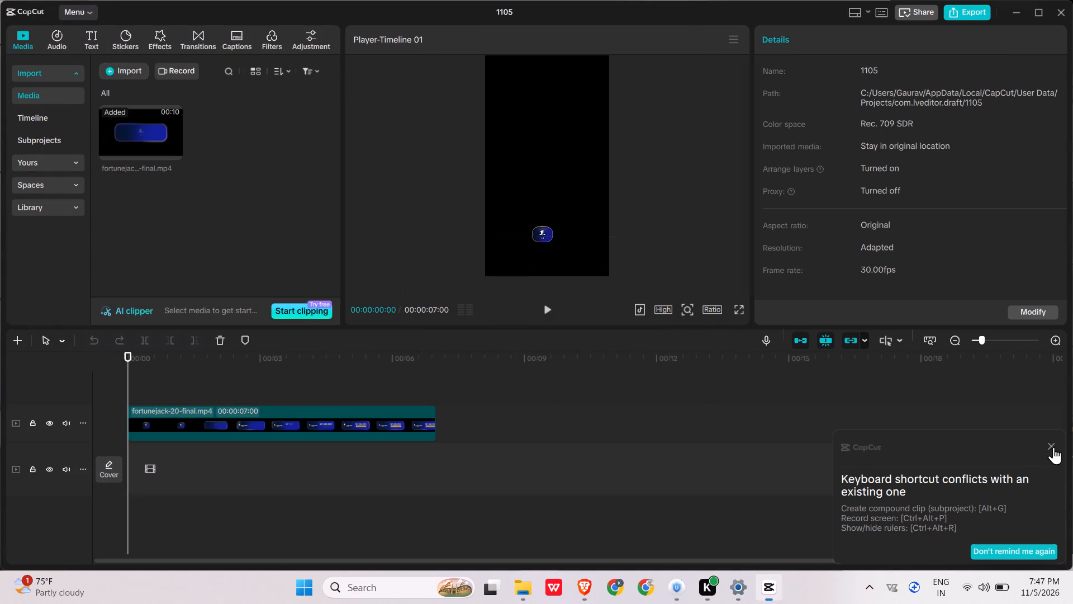
pyautogui.click(1053, 447)
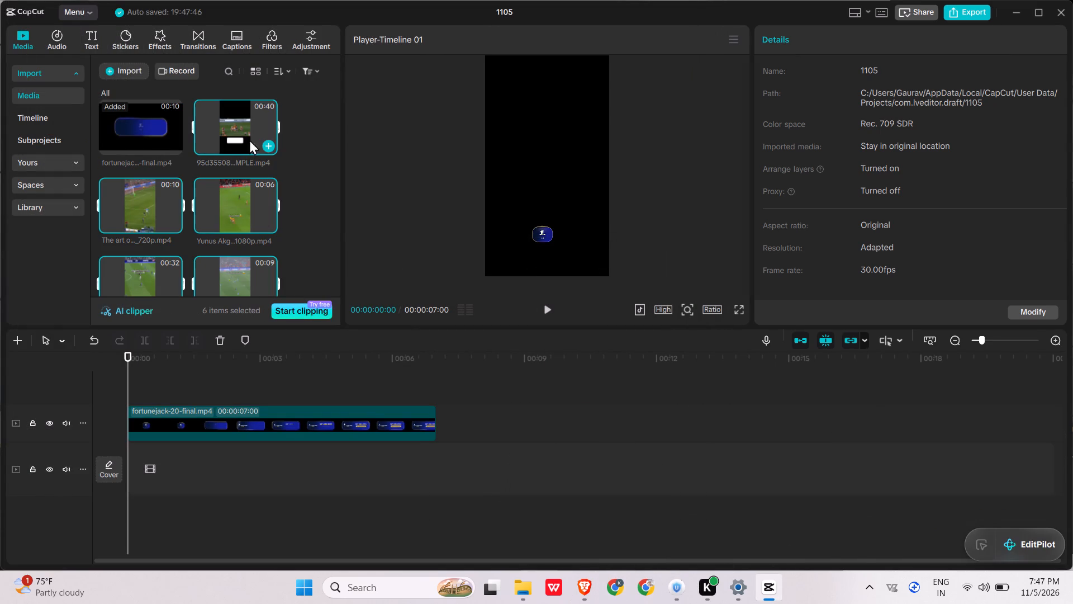
# Add the six imported videos to the main timeline track.
pyautogui.click(267, 144)
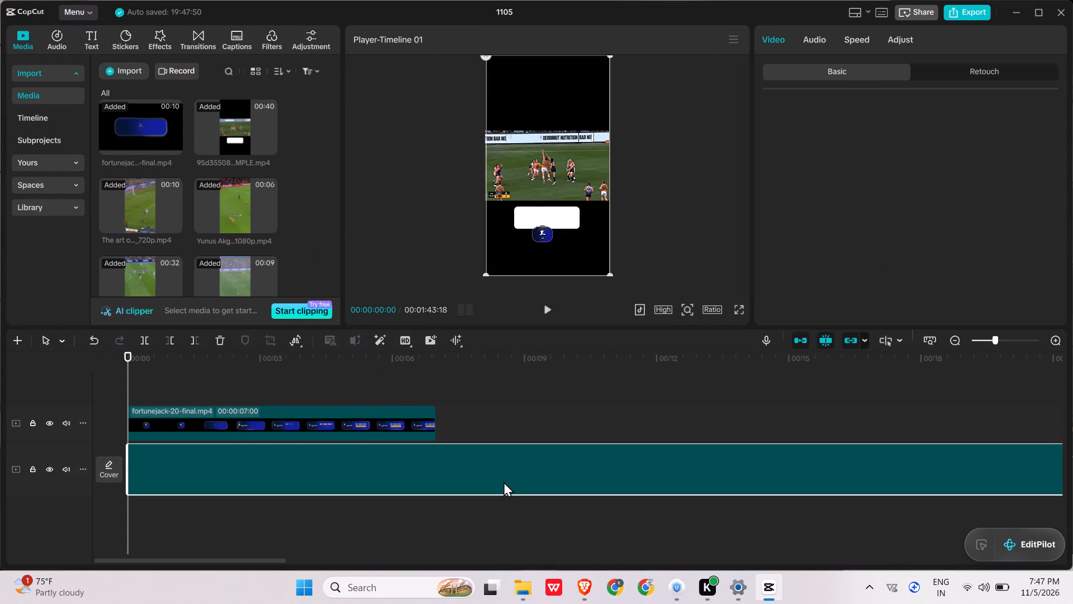
# Delete the five clips after the BETZILLO-EXAMPLE clip from the main track.
pyautogui.keyDown('ctrl'); pyautogui.scroll(-10, 504, 482); pyautogui.keyUp('ctrl')
pyautogui.hscroll(-1, 504, 482)
pyautogui.keyDown('ctrl'); pyautogui.scroll(-11, 505, 477); pyautogui.keyUp('ctrl')
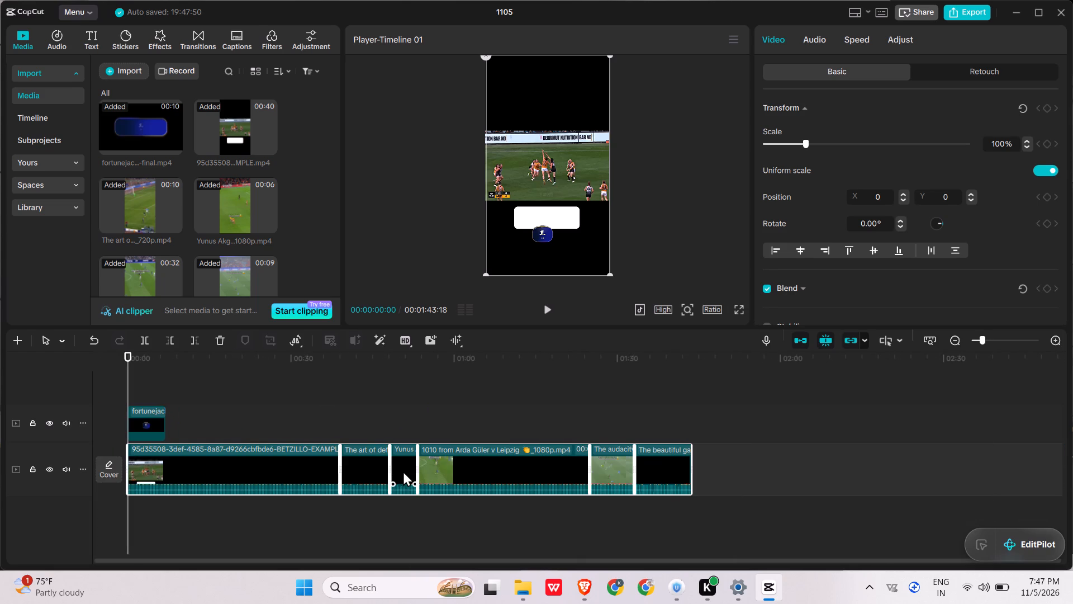
pyautogui.click(378, 470)
pyautogui.moveTo(377, 515); pyautogui.dragTo(729, 485)
pyautogui.press('BackSpace')
# Preview the opening seconds full screen and delete the fortunejack-20-final overlay clip from the track above the main video.
pyautogui.press('space')
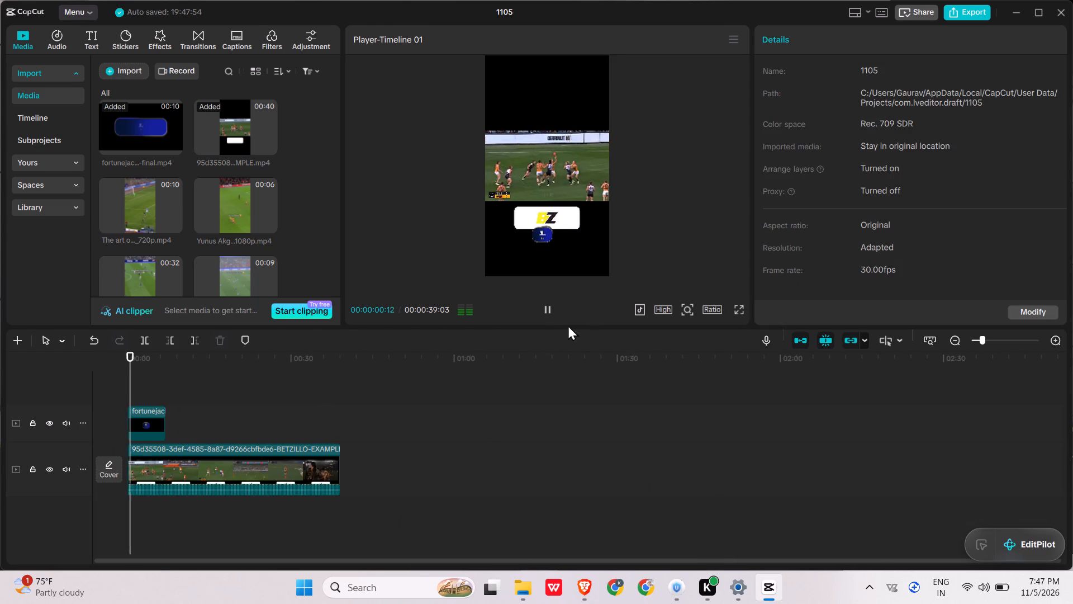
pyautogui.click(736, 310)
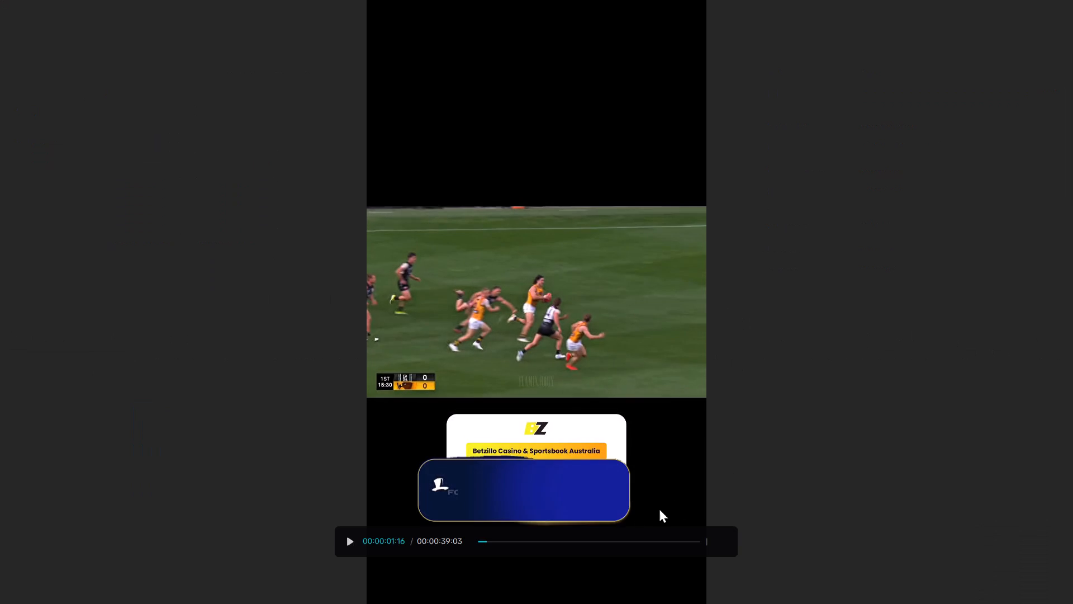
pyautogui.press('space')
pyautogui.press('space')
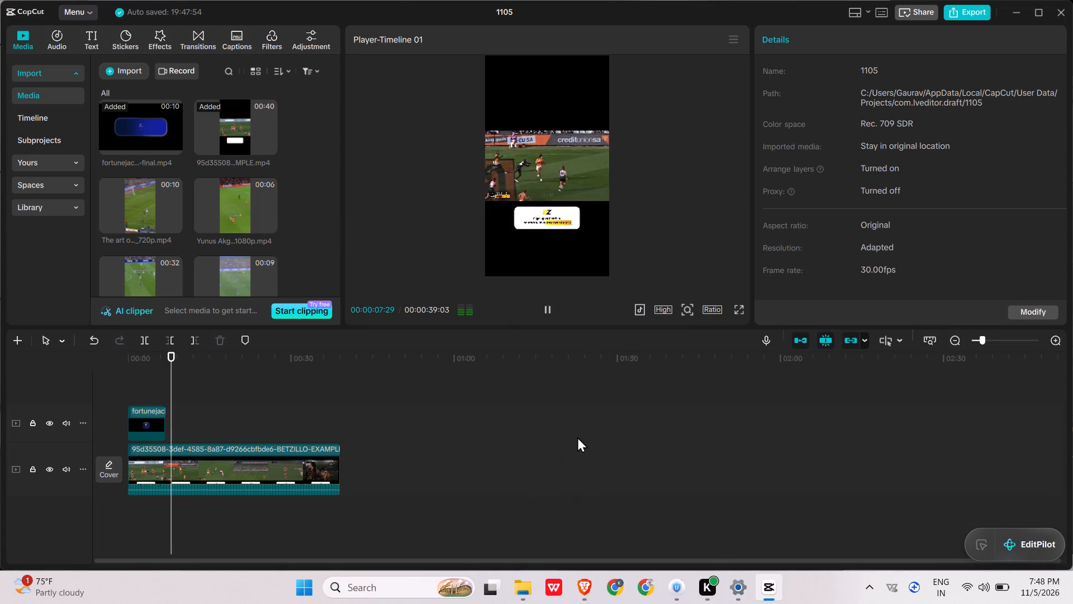
pyautogui.press('space')
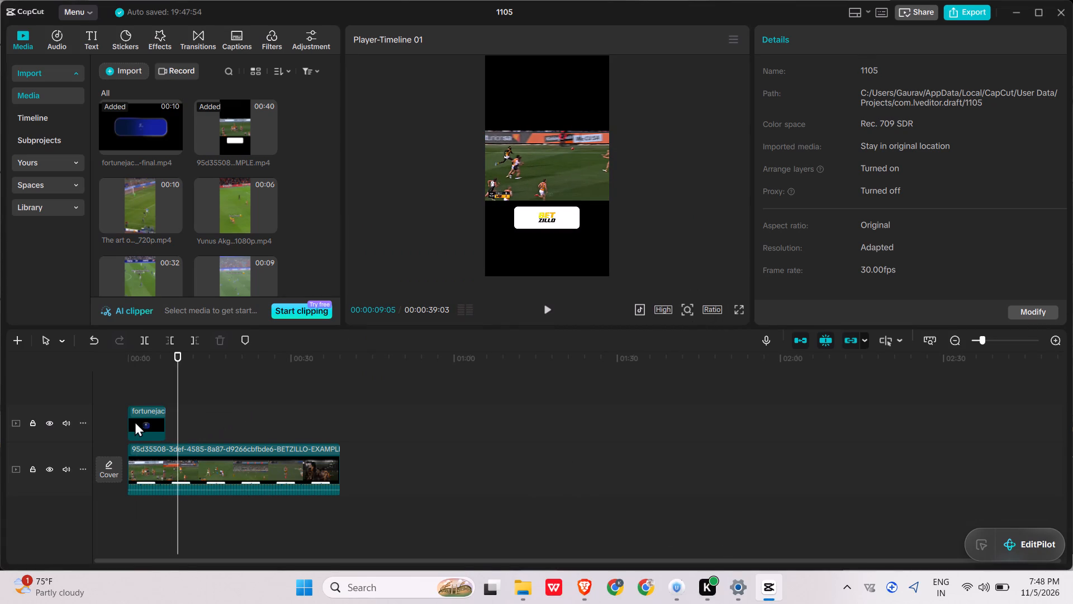
pyautogui.click(135, 421)
pyautogui.press('BackSpace')
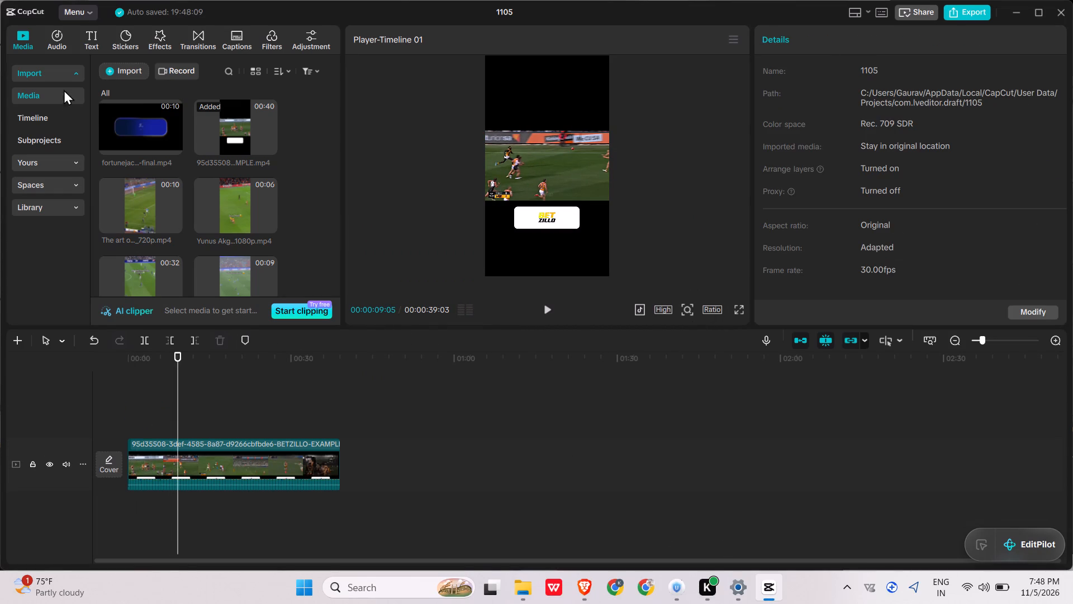
# Add the black clip from the Trending stock library and place it at 00:00 on a track above the BETZILLO-EXAMPLE video.
pyautogui.click(48, 188)
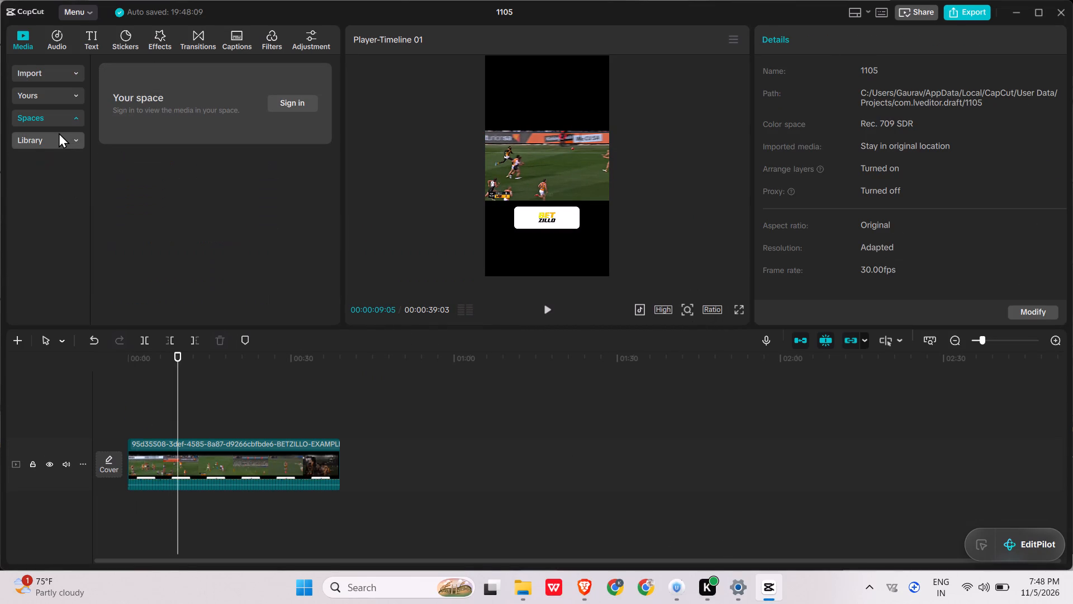
pyautogui.click(59, 133)
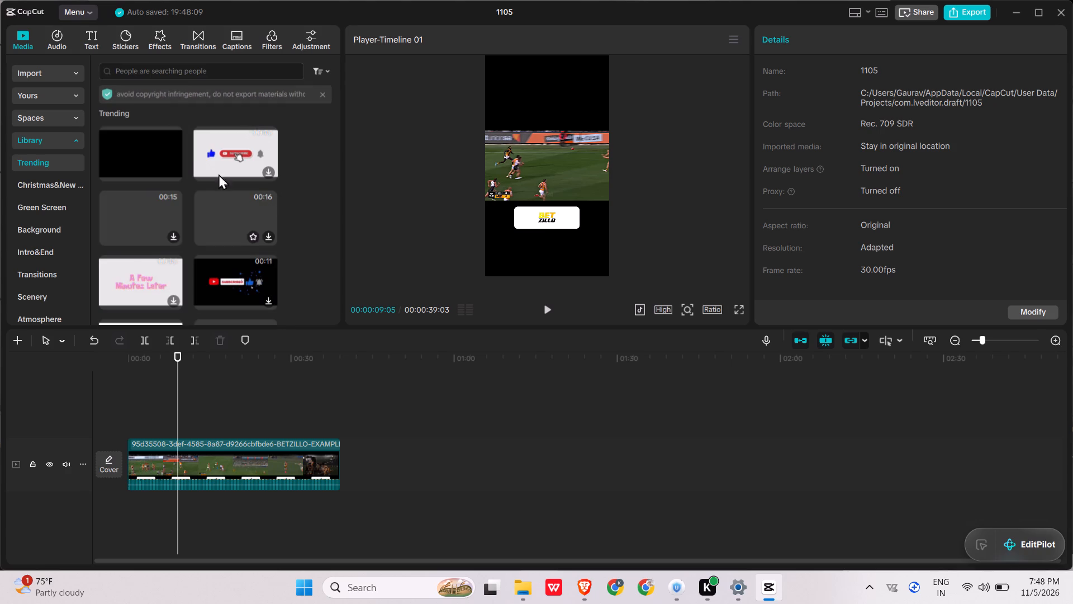
pyautogui.click(142, 155)
pyautogui.click(175, 172)
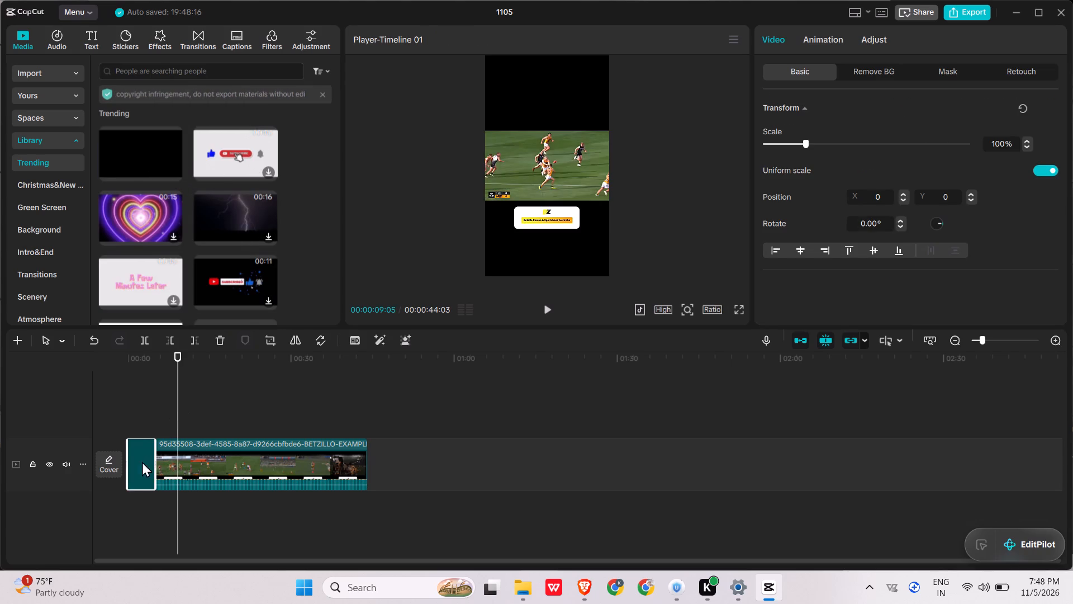
pyautogui.moveTo(127, 471); pyautogui.dragTo(98, 421)
pyautogui.moveTo(142, 454); pyautogui.dragTo(158, 390)
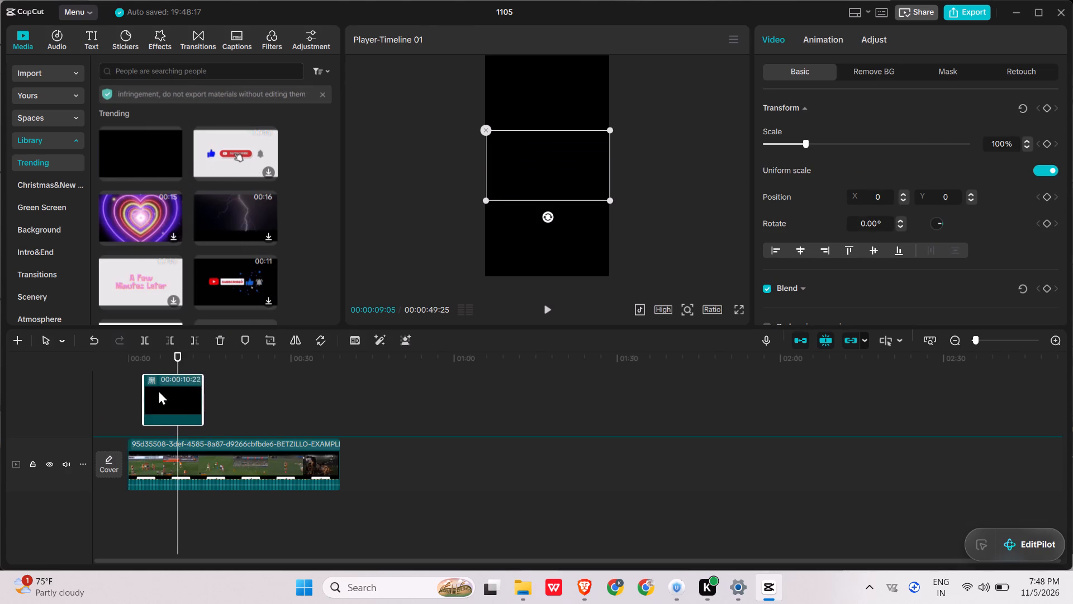
pyautogui.moveTo(158, 390); pyautogui.dragTo(132, 395)
# Extend the black overlay clip to 00:00:39:03, level with the end of the video below it.
pyautogui.moveTo(188, 427); pyautogui.dragTo(284, 423)
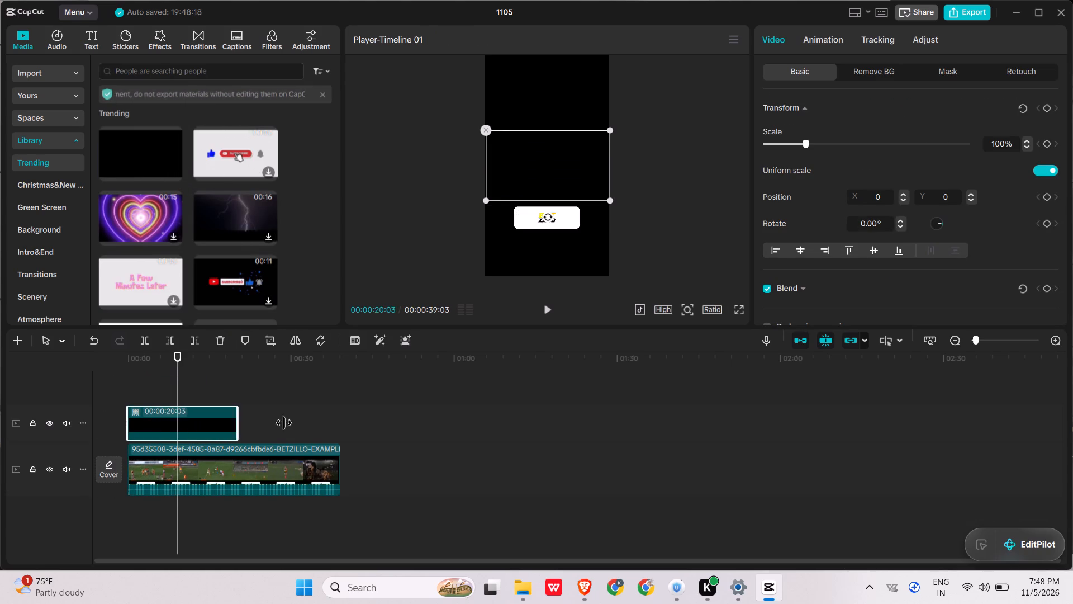
pyautogui.moveTo(284, 423); pyautogui.dragTo(338, 427)
# Move the black overlay down in the frame to cover the white Betzillo banner, and check the coverage through the video's end.
pyautogui.moveTo(545, 156); pyautogui.dragTo(545, 198)
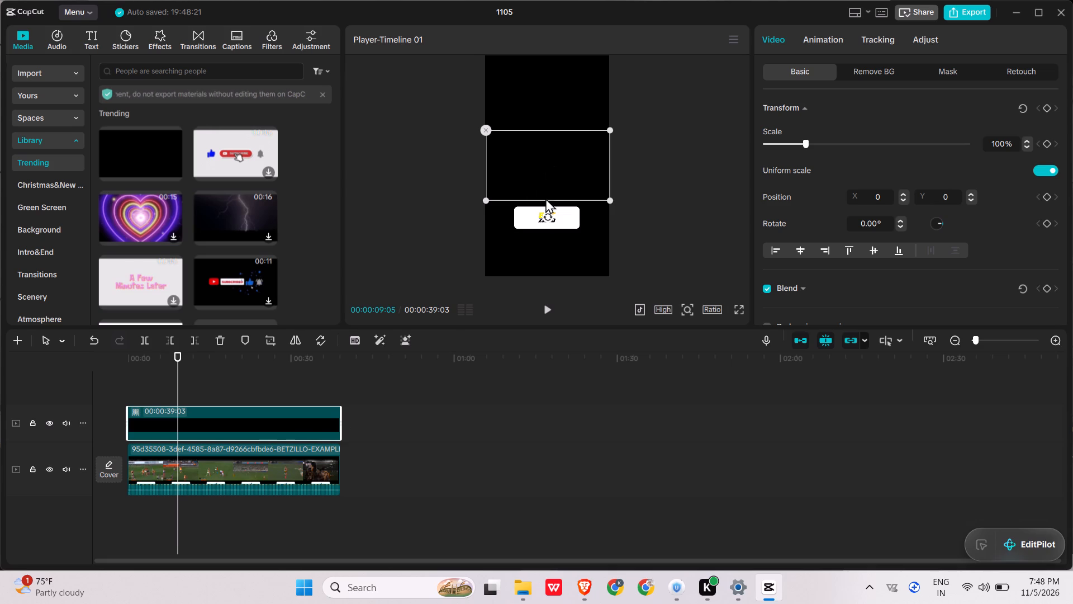
pyautogui.moveTo(545, 198); pyautogui.dragTo(545, 232)
pyautogui.click(663, 253)
pyautogui.press('space')
pyautogui.moveTo(180, 364); pyautogui.dragTo(181, 364)
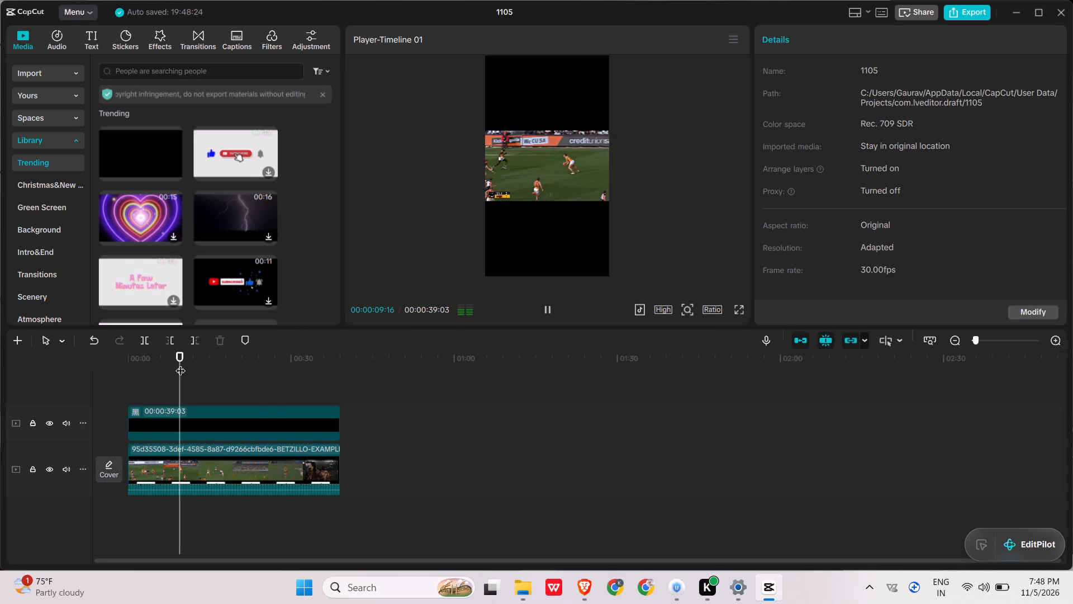
pyautogui.moveTo(181, 364); pyautogui.dragTo(389, 375)
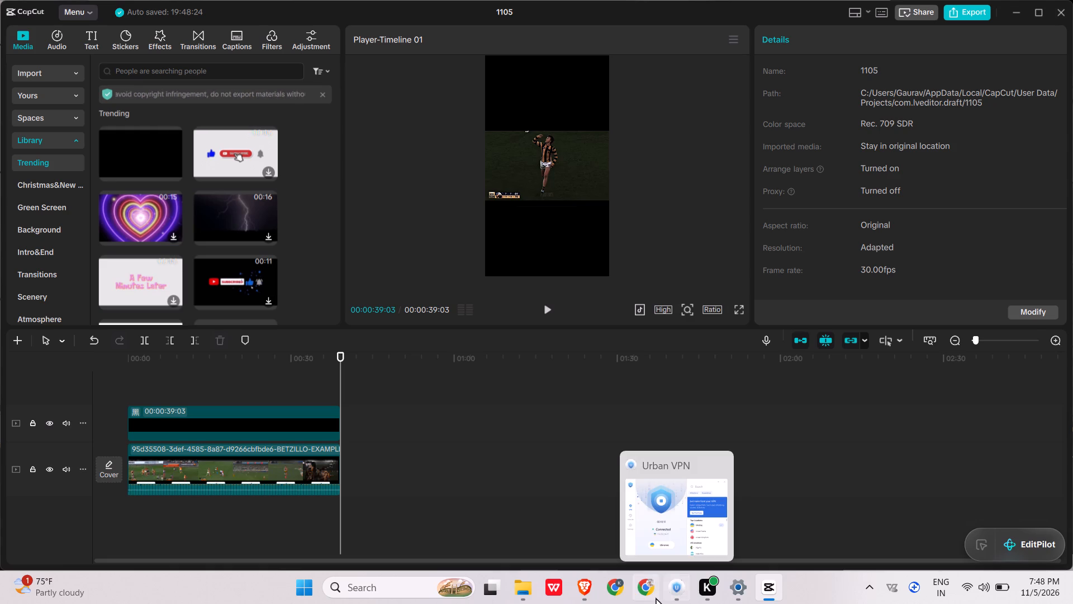
# Switch to Brave and post "use bandge to revie" in the YouTube live chat, then return to CapCut.
pyautogui.click(593, 589)
pyautogui.click(838, 553)
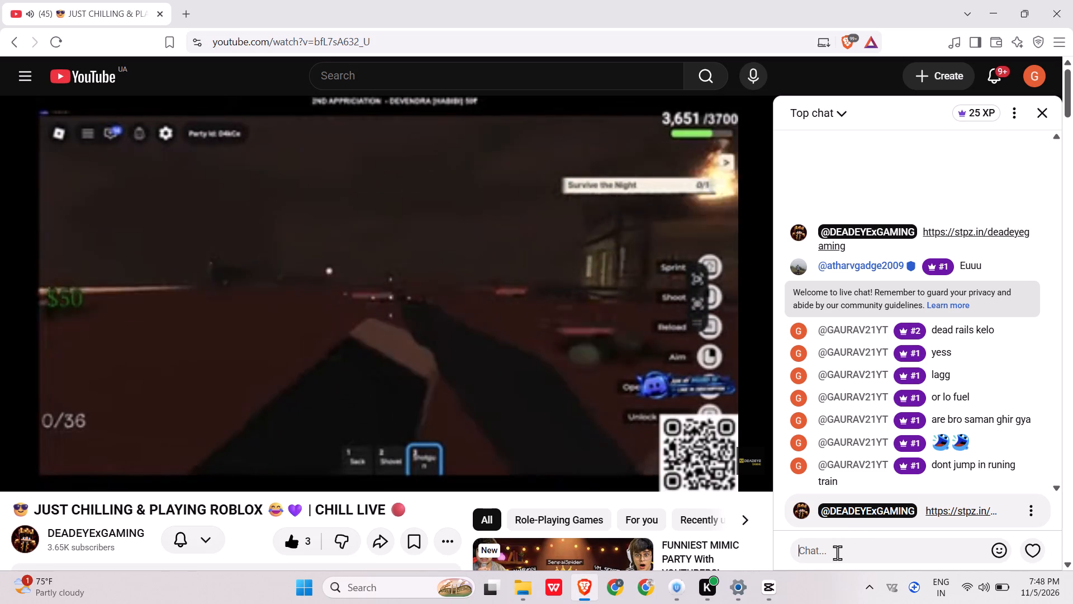
pyautogui.write('use bandge')
pyautogui.press('space')
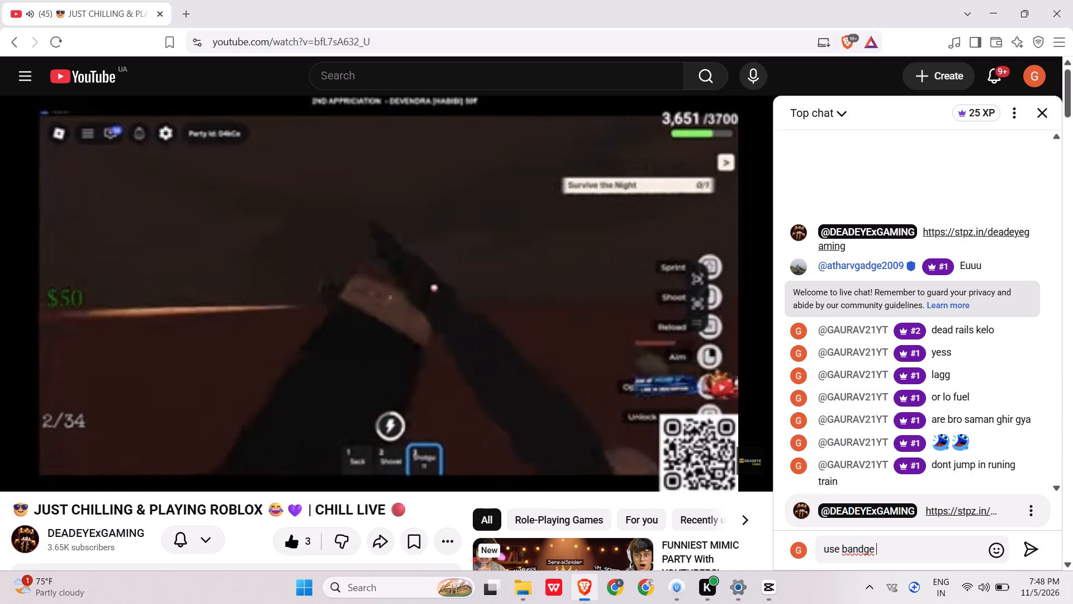
pyautogui.write('to r')
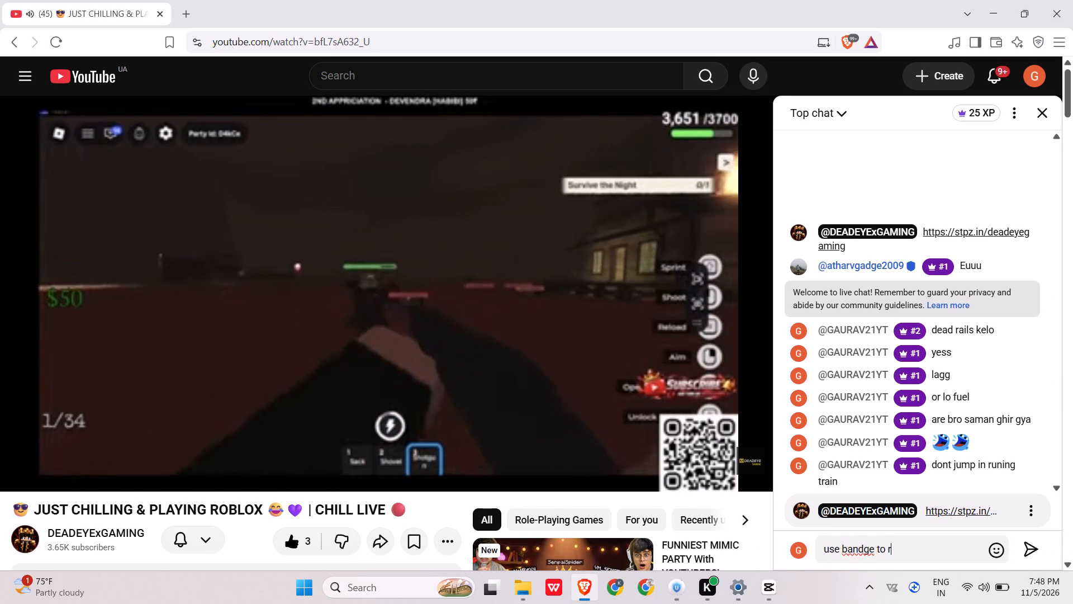
pyautogui.write('evis')
pyautogui.press('BackSpace')
pyautogui.press('e')
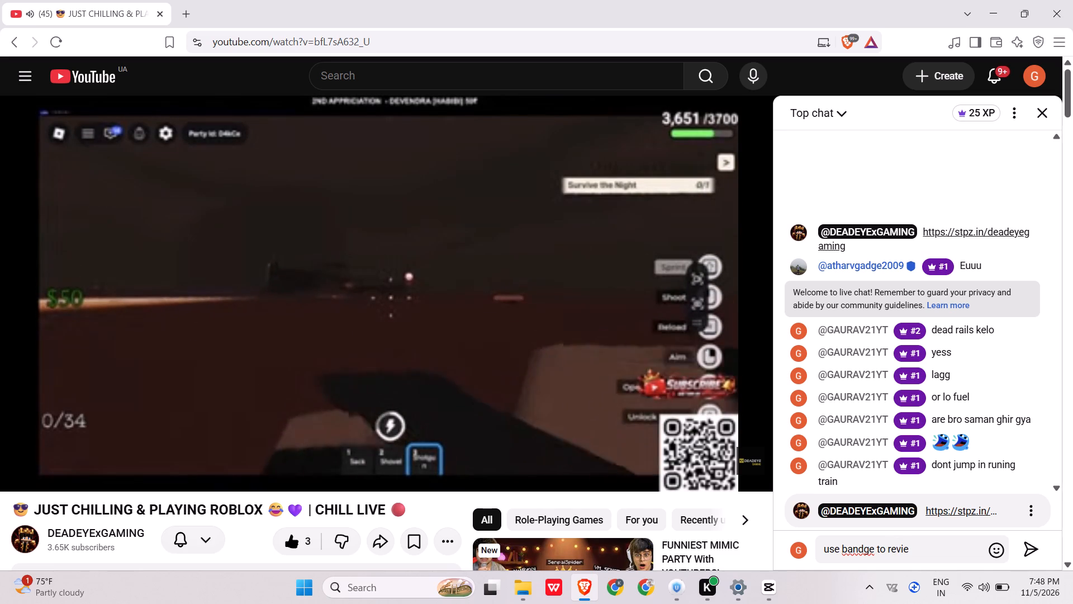
pyautogui.press('Return')
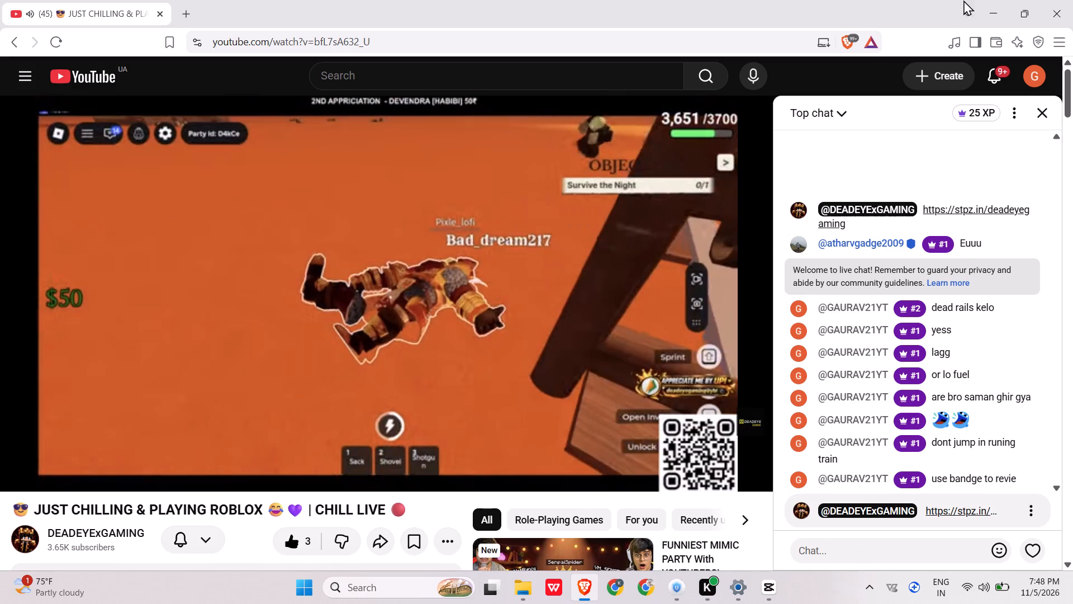
pyautogui.click(999, 10)
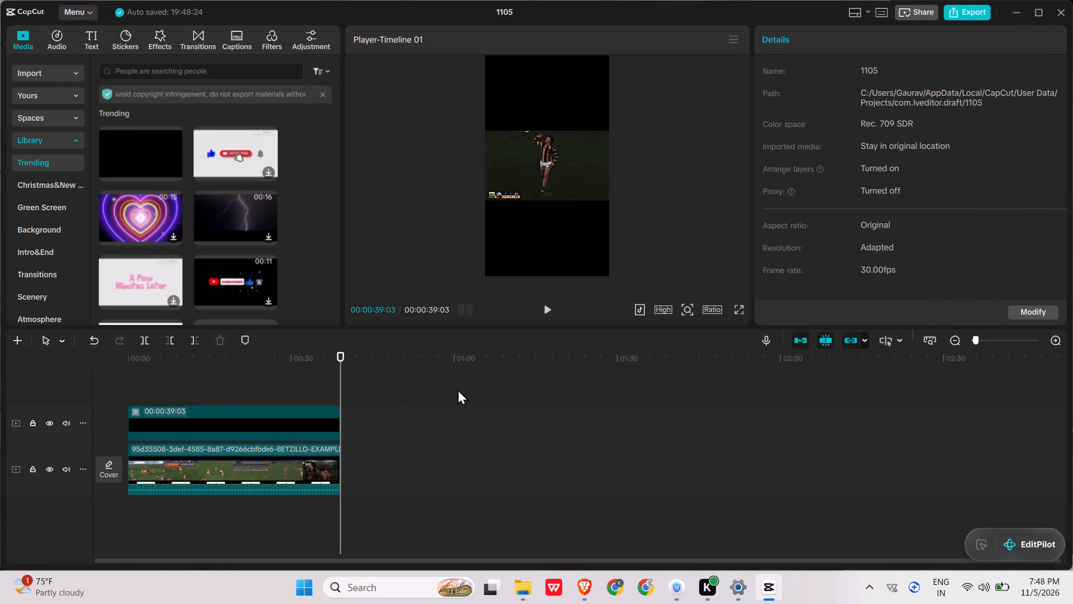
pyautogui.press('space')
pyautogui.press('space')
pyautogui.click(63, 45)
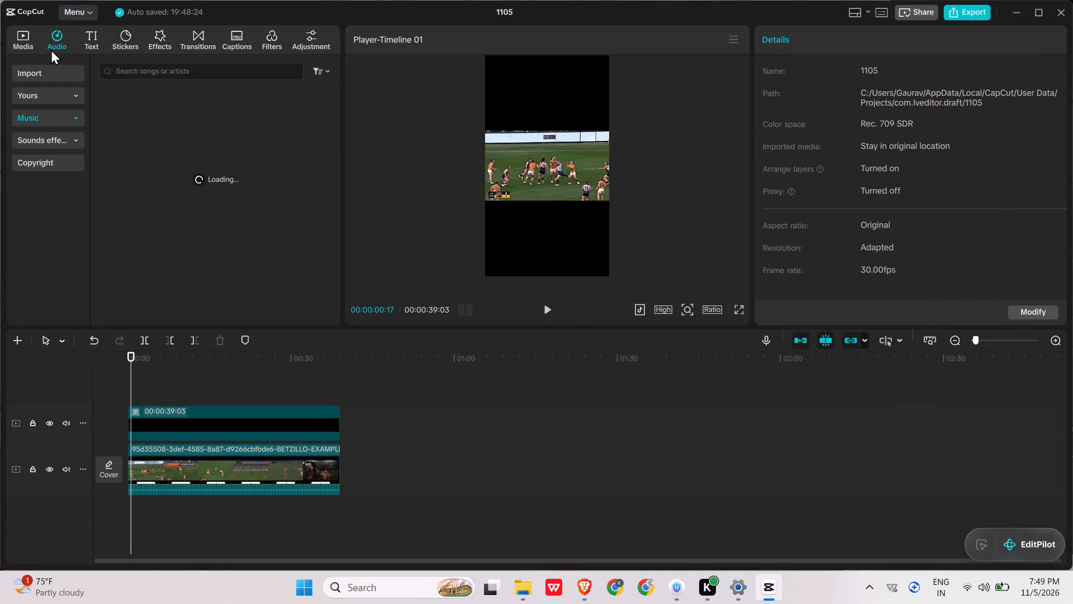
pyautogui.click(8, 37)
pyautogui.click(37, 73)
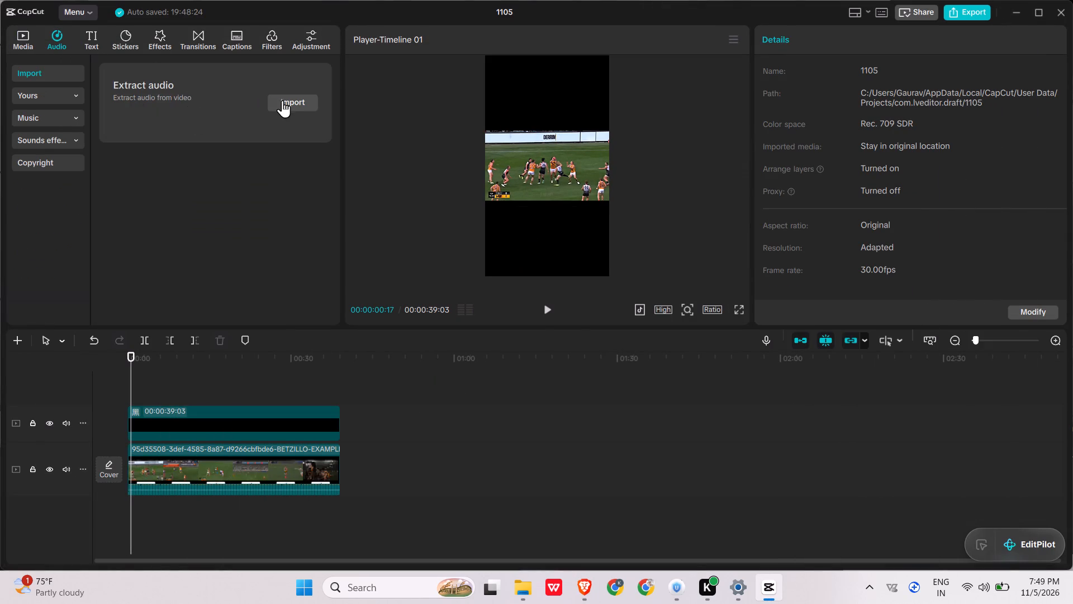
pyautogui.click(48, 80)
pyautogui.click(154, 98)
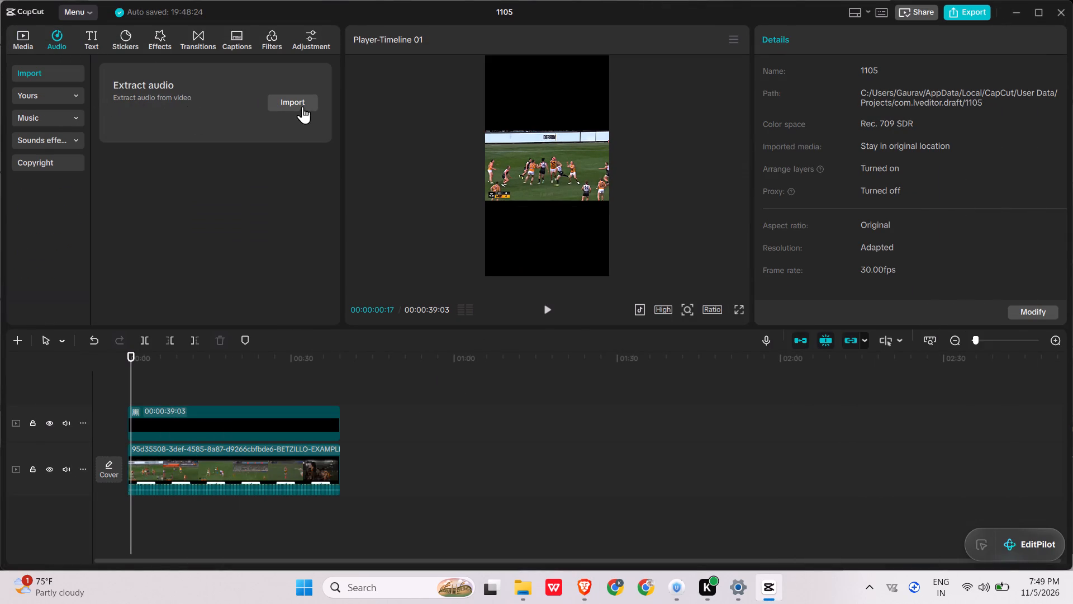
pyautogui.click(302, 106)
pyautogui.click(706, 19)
# Add the imported fortunejack-20-final.mp4 banner at 00:00 on a new track above the black overlay.
pyautogui.click(96, 48)
pyautogui.click(36, 41)
pyautogui.click(30, 41)
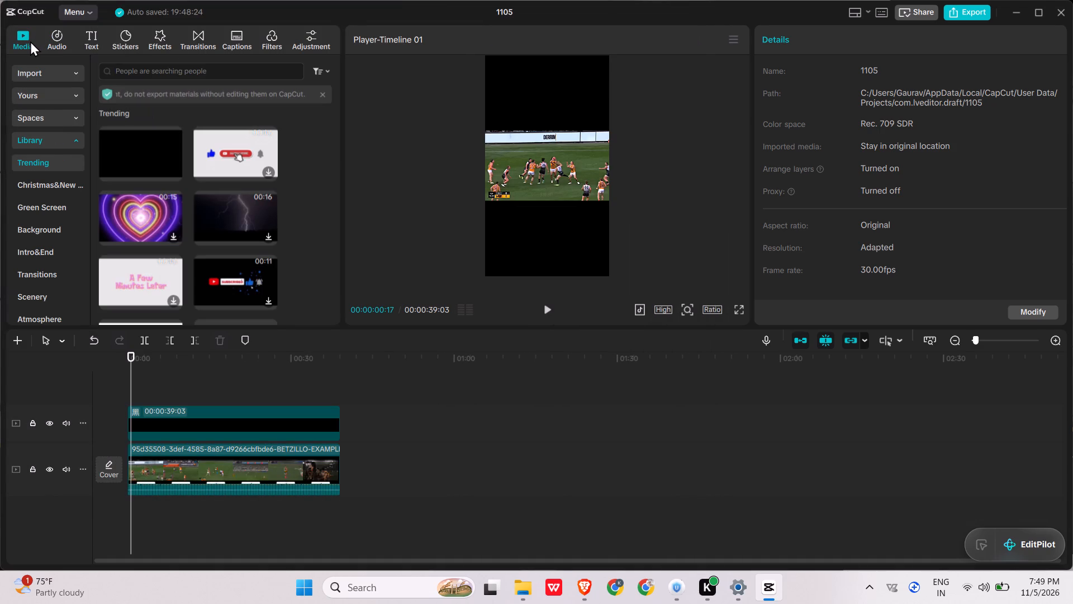
pyautogui.click(30, 70)
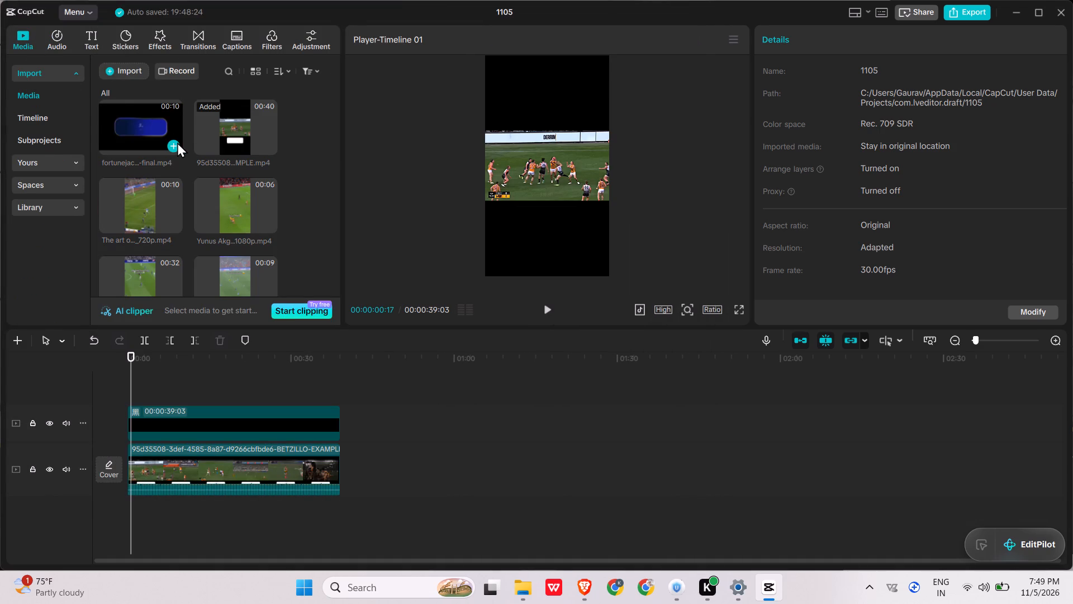
pyautogui.click(174, 144)
pyautogui.moveTo(153, 485); pyautogui.dragTo(143, 388)
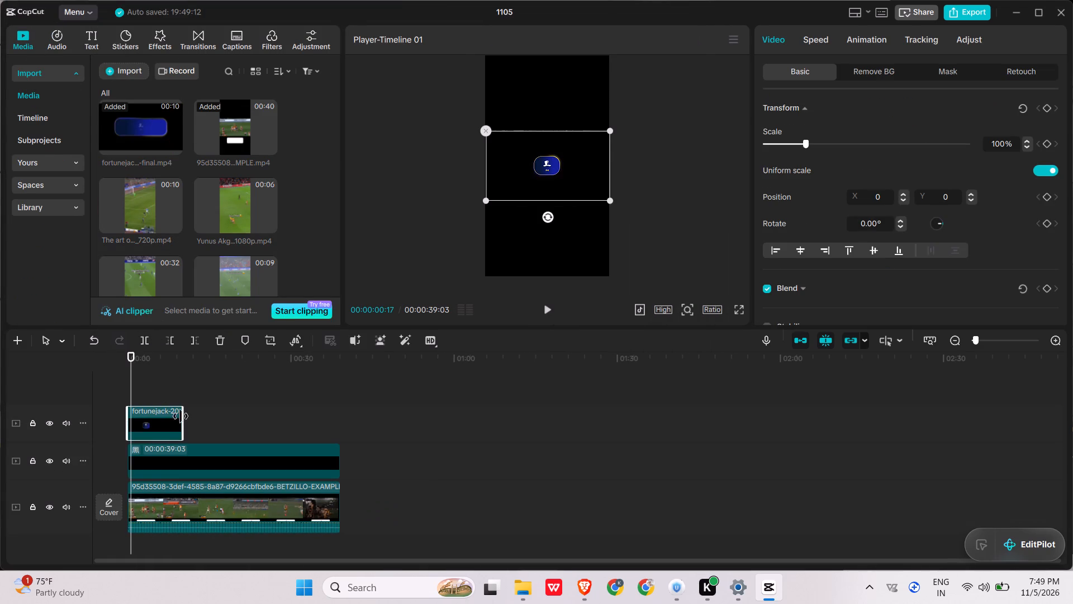
pyautogui.moveTo(184, 420); pyautogui.dragTo(359, 408)
# Move the Fortune Jack banner down into the black area below the football footage, at position X 0, Y -1252.
pyautogui.moveTo(561, 159); pyautogui.dragTo(563, 226)
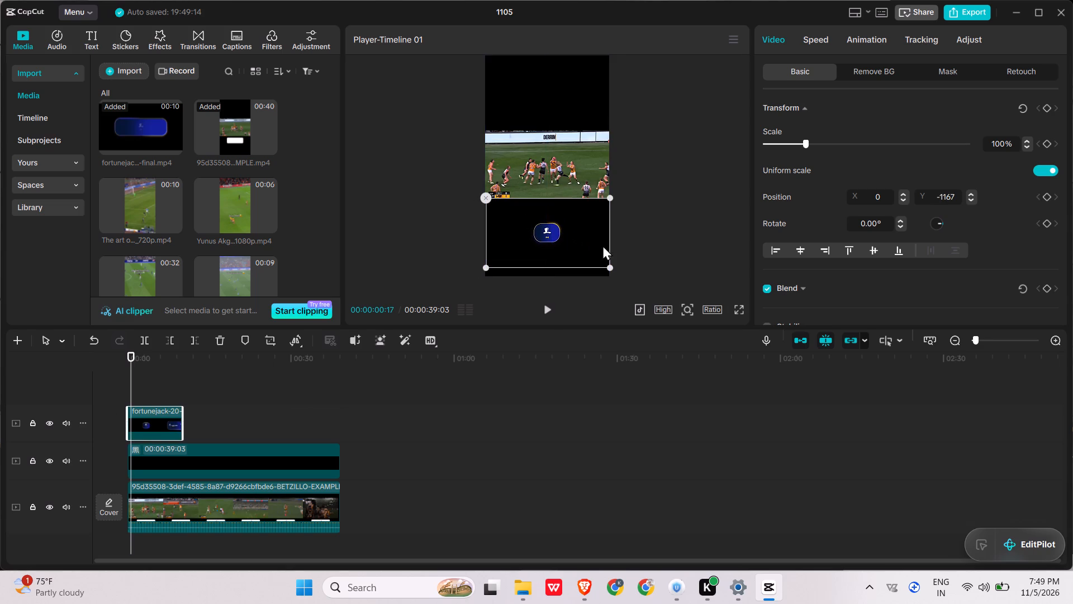
pyautogui.press('space')
pyautogui.click(677, 252)
pyautogui.click(569, 235)
pyautogui.moveTo(569, 235); pyautogui.dragTo(568, 248)
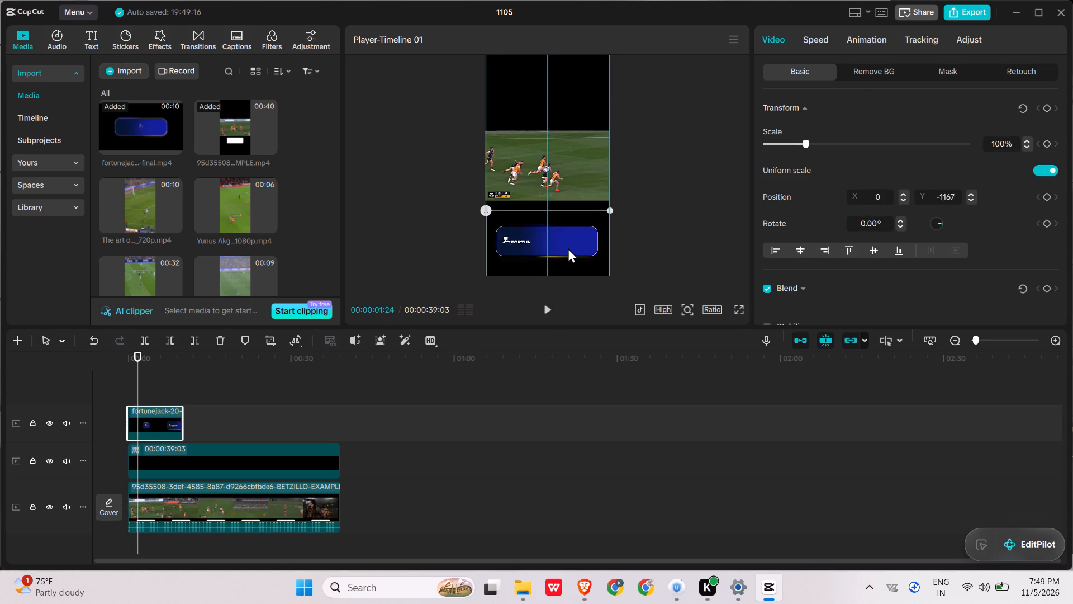
pyautogui.moveTo(568, 248); pyautogui.dragTo(567, 240)
pyautogui.click(671, 243)
pyautogui.press('space')
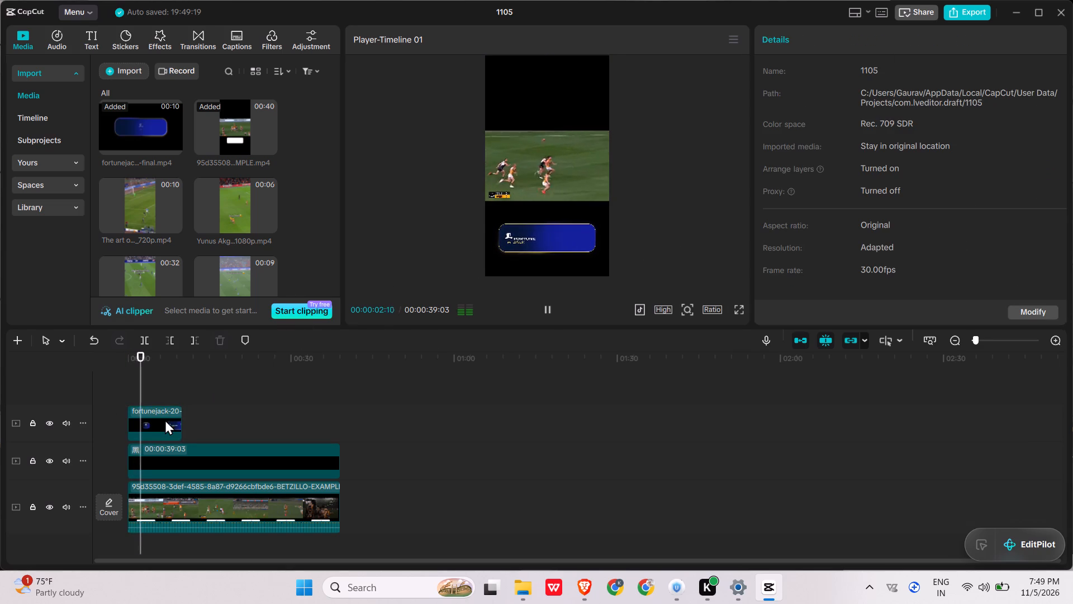
# Copy the Fortune Jack banner clip and paste two copies on its track, starting at about 00:13 and 00:26.
pyautogui.hotkey('ctrl', 'c')
pyautogui.click(161, 413)
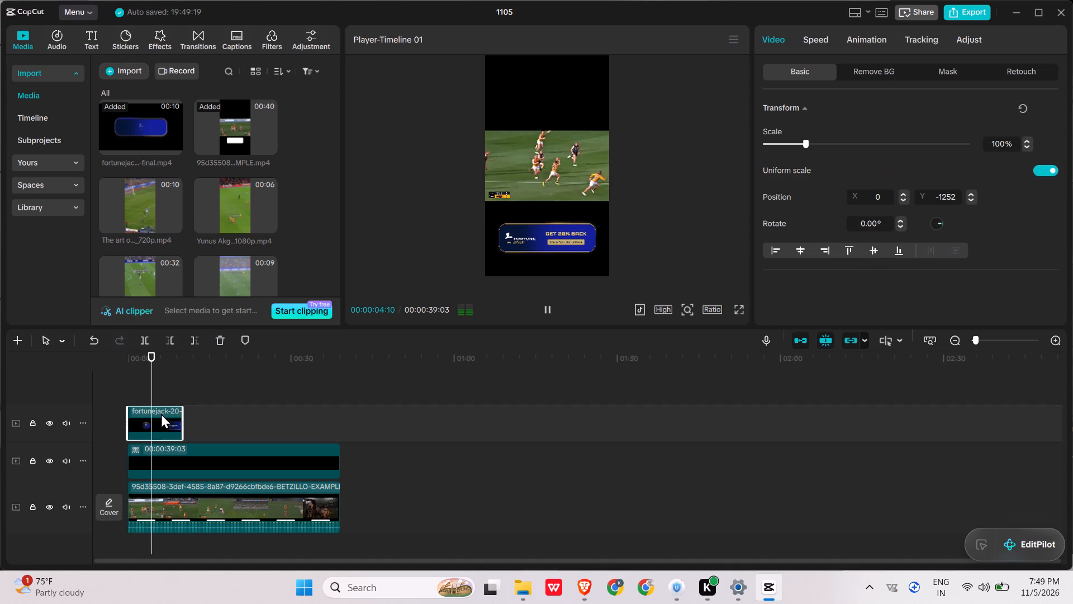
pyautogui.hotkey('ctrl', 'c')
pyautogui.moveTo(156, 362); pyautogui.dragTo(194, 369)
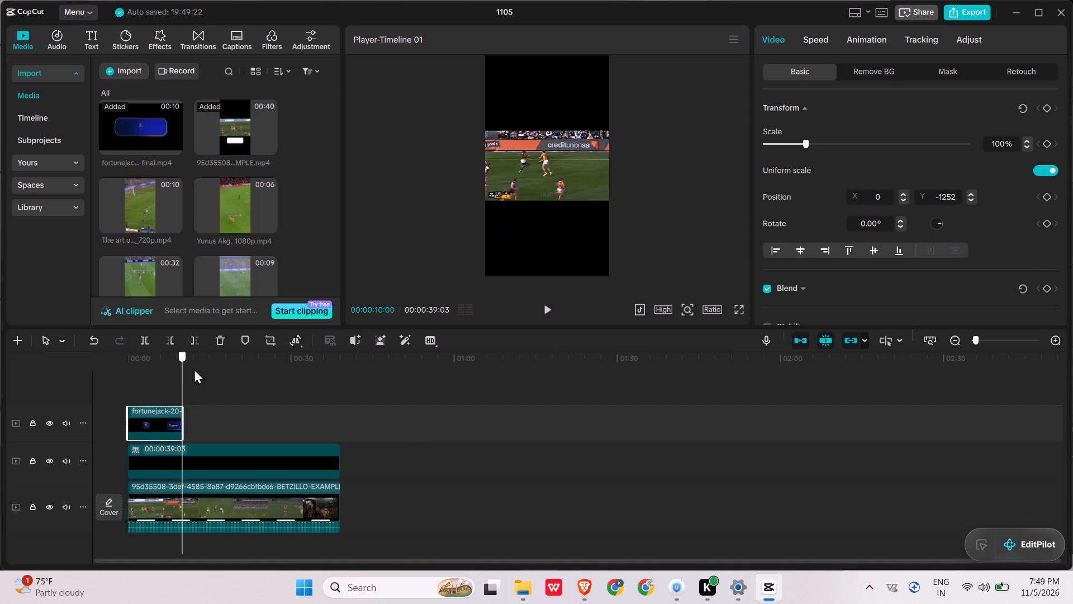
pyautogui.moveTo(194, 369); pyautogui.dragTo(278, 375)
pyautogui.hotkey('ctrl', 'v')
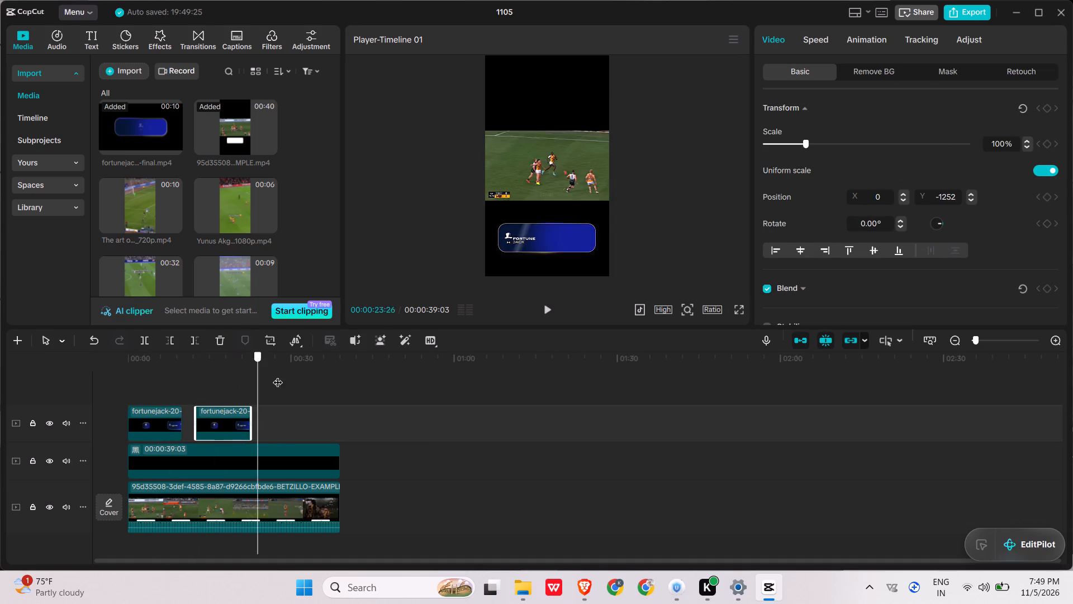
pyautogui.moveTo(278, 375); pyautogui.dragTo(292, 384)
pyautogui.hotkey('ctrl', 'v')
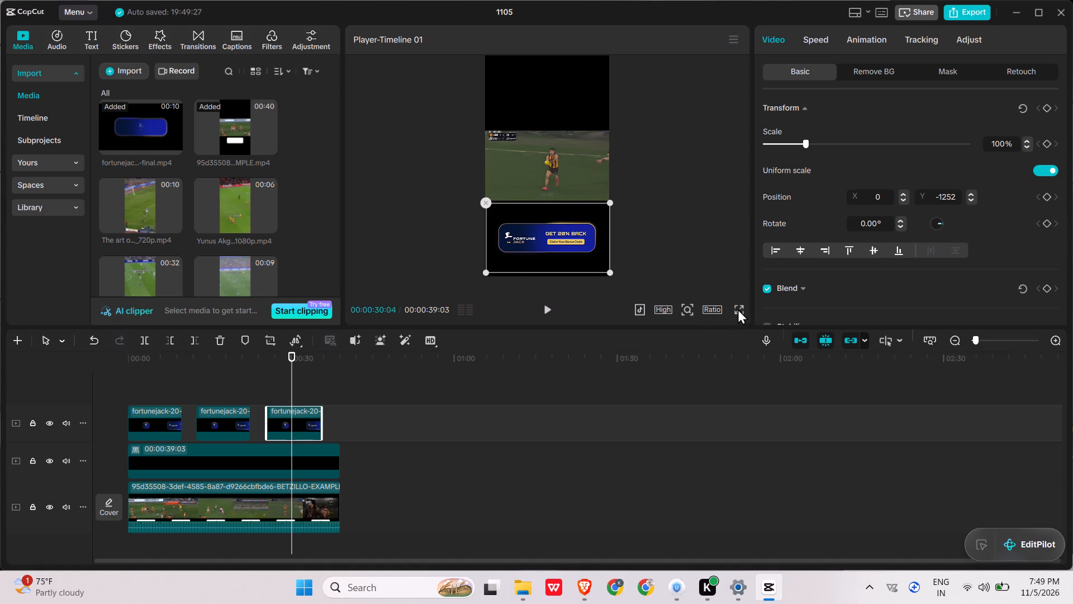
# Switch to Brave and post "shop se buy krna padta hai" in the YouTube live chat.
pyautogui.click(584, 592)
pyautogui.write('shop se')
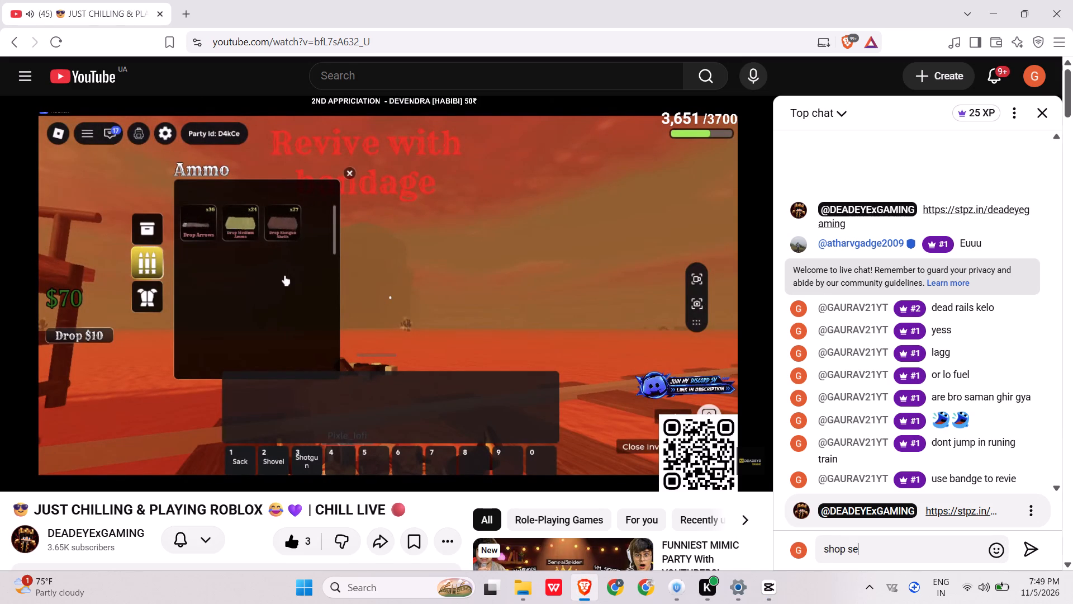
pyautogui.press('space')
pyautogui.write('bi')
pyautogui.press('BackSpace')
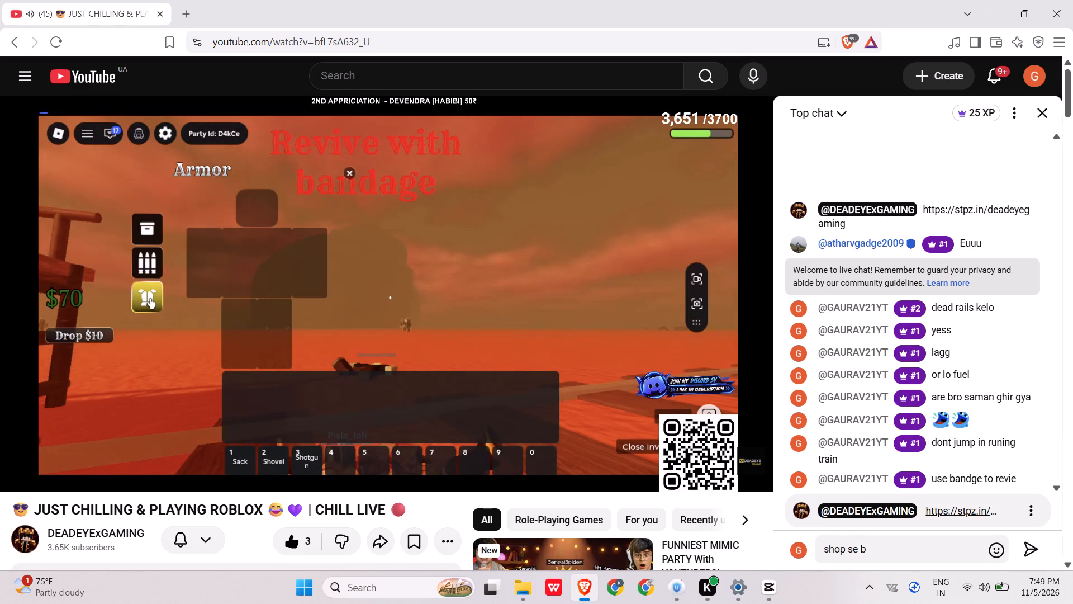
pyautogui.write('uy krna')
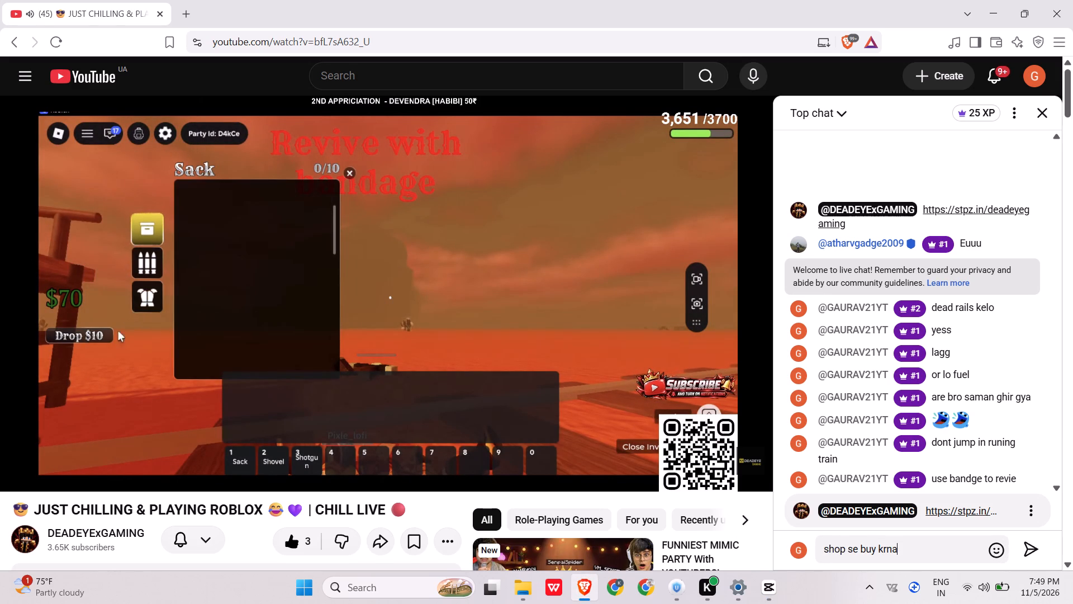
pyautogui.press('space')
pyautogui.press('p')
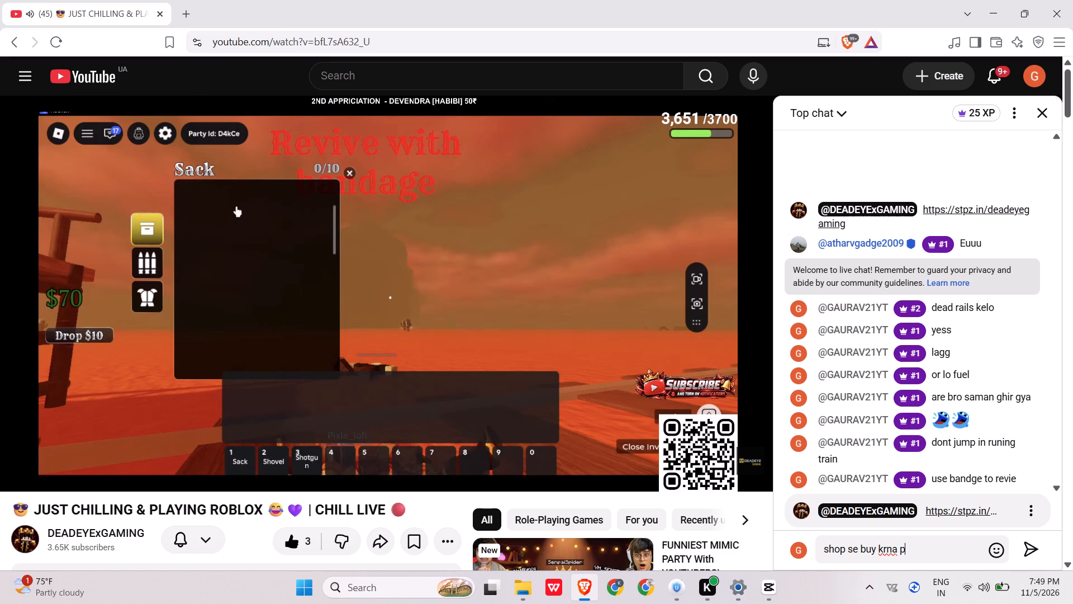
pyautogui.press('t')
pyautogui.press('BackSpace')
pyautogui.write('adta hai')
pyautogui.press('Return')
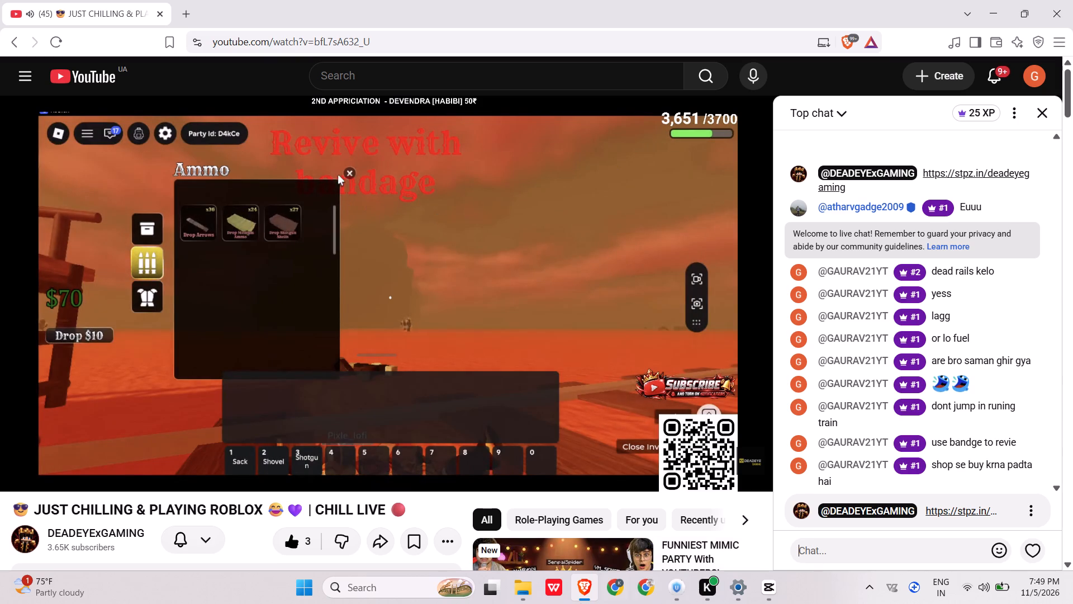
# Launch Discord from the Windows search.
pyautogui.click(388, 591)
pyautogui.press('d')
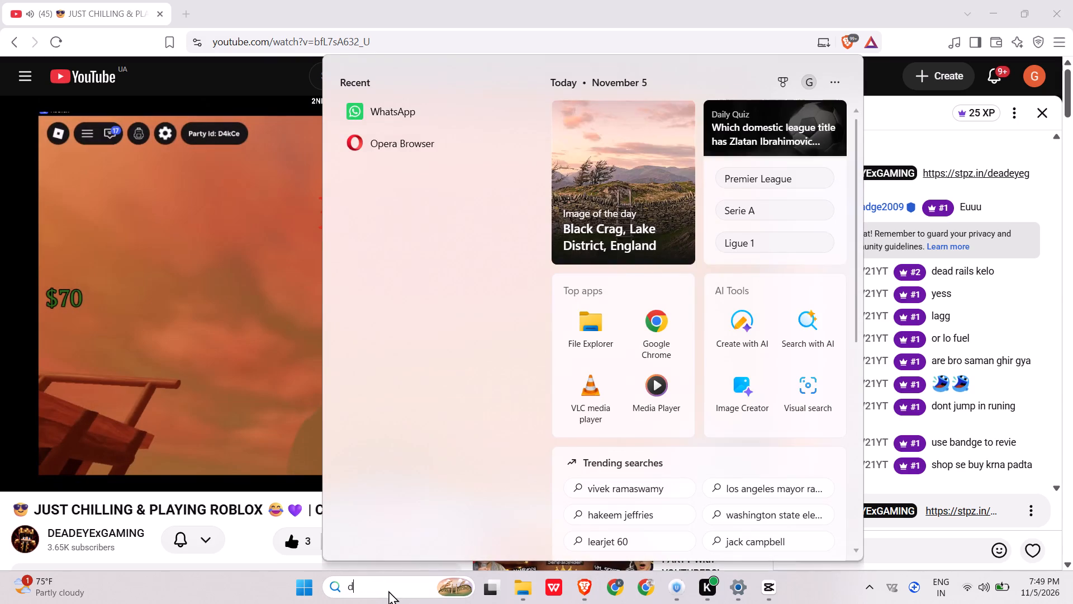
pyautogui.click(401, 590)
pyautogui.press('Return')
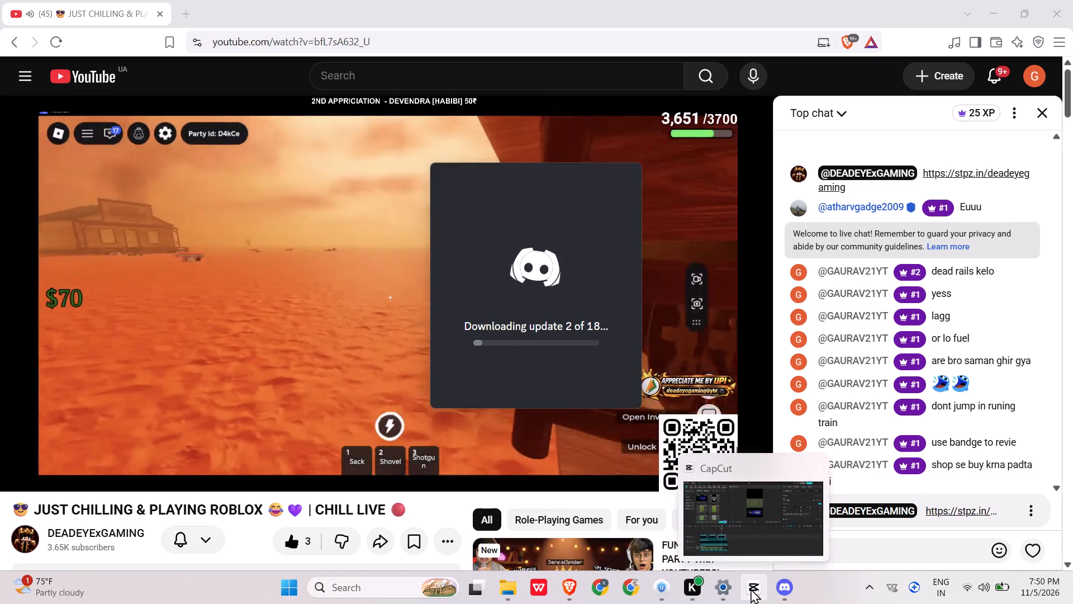
# Post "me dc pe aya" in the YouTube live chat in Brave, then return to CapCut.
pyautogui.click(438, 513)
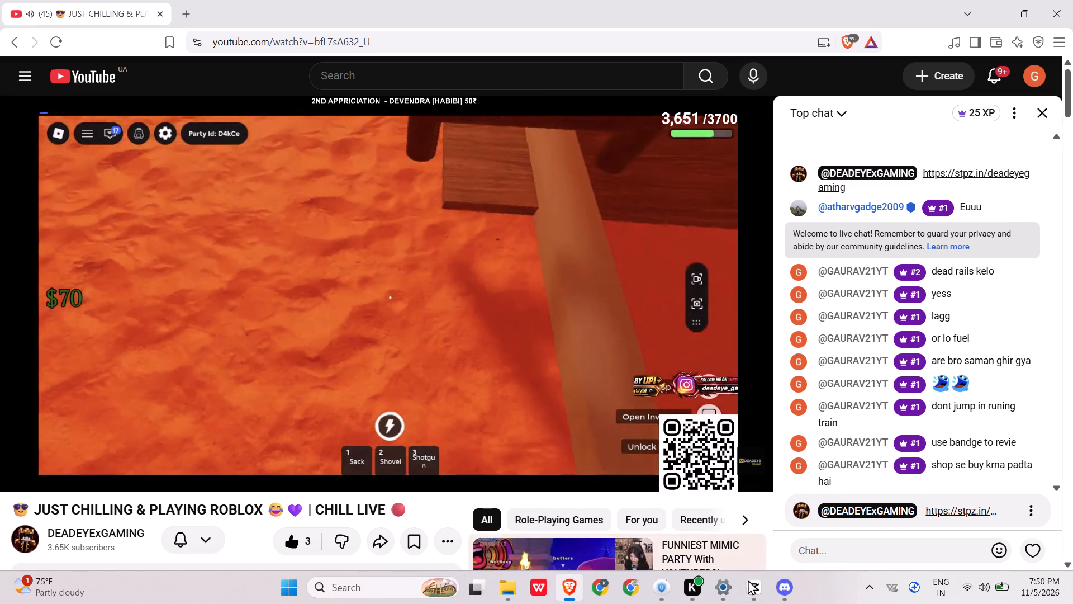
pyautogui.click(869, 551)
pyautogui.write('me dc pe aya')
pyautogui.press('space')
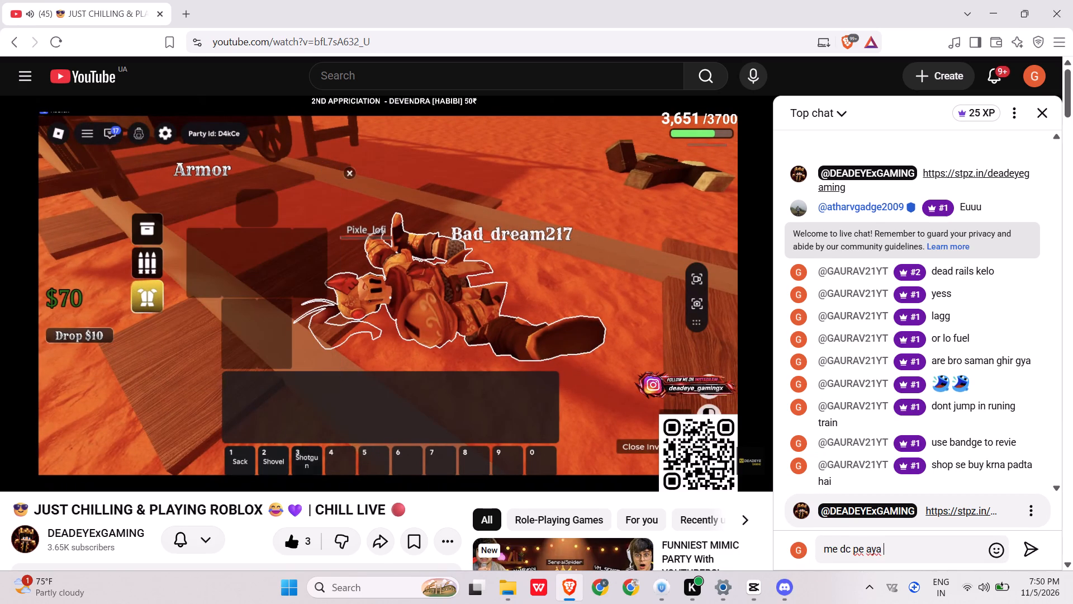
pyautogui.press('Return')
pyautogui.click(753, 593)
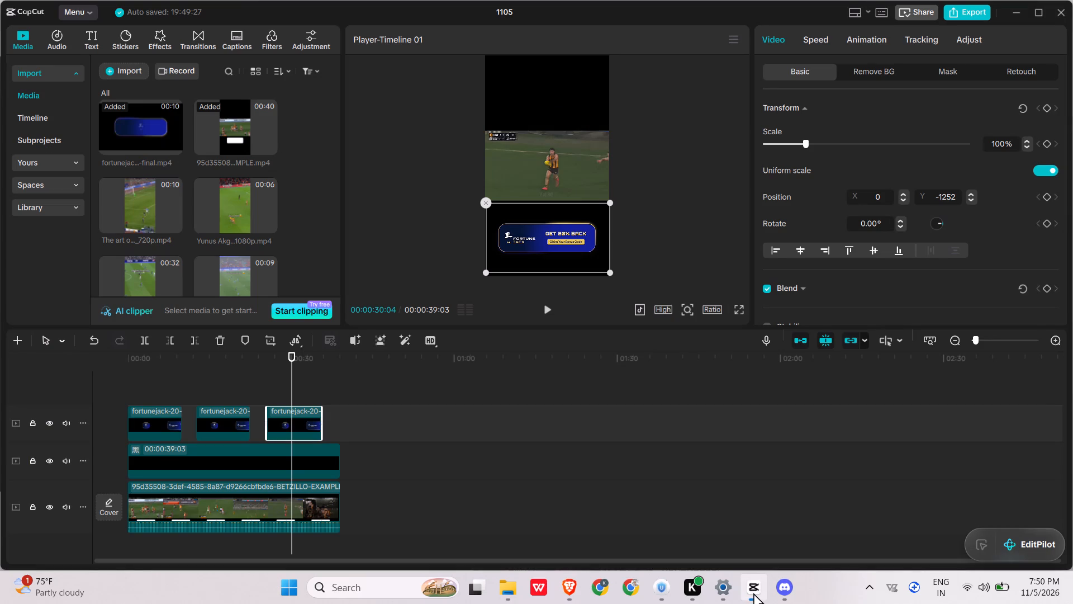
# Preview the ending full screen, paste a fourth banner at 00:00:36:10, and trim it to the end of the video.
pyautogui.press('space')
pyautogui.click(734, 308)
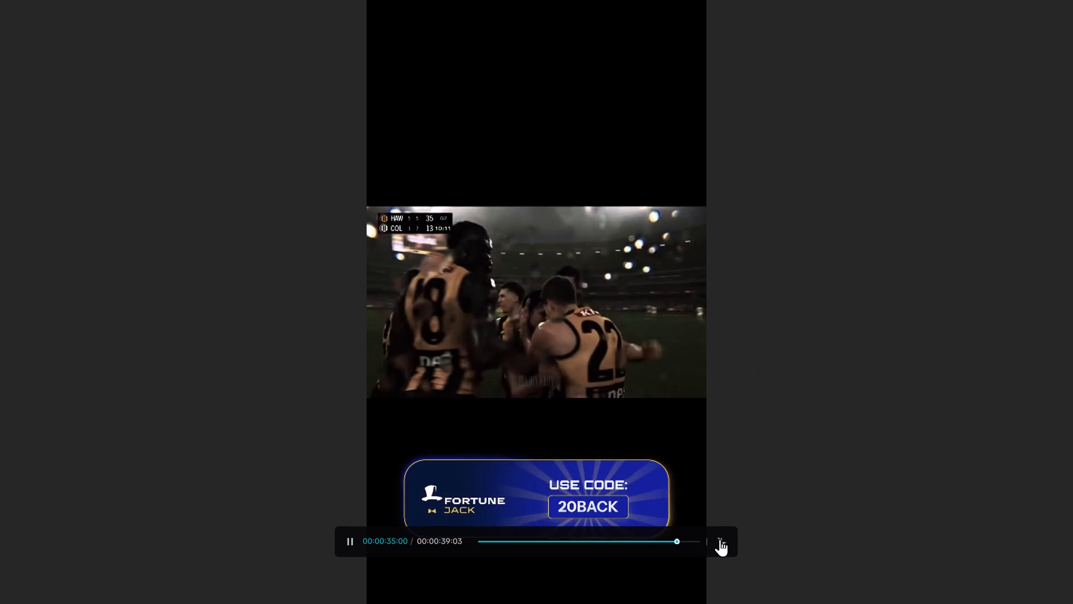
pyautogui.click(723, 538)
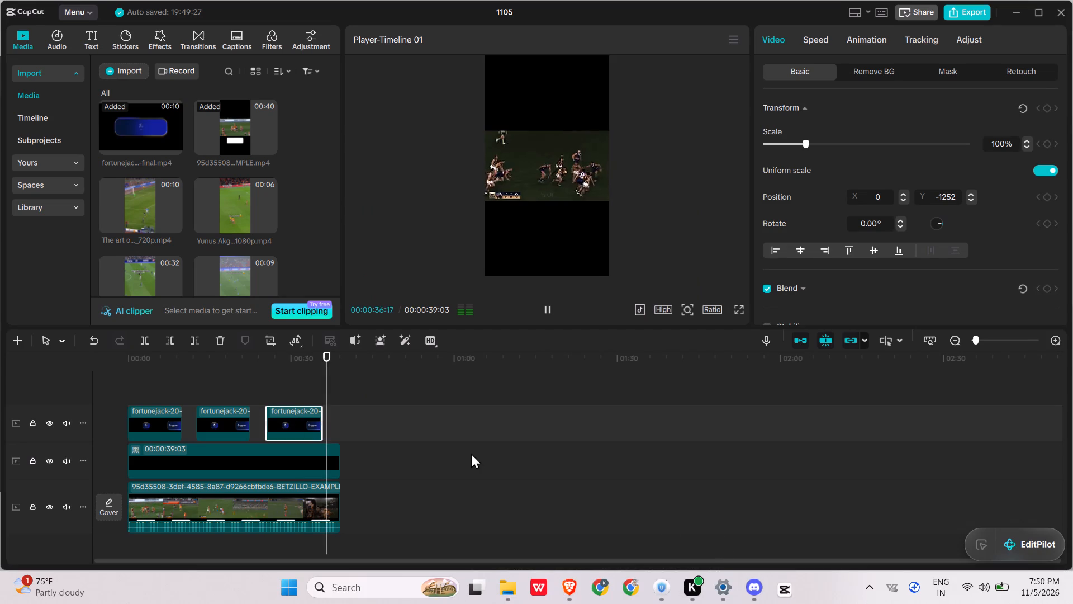
pyautogui.click(310, 422)
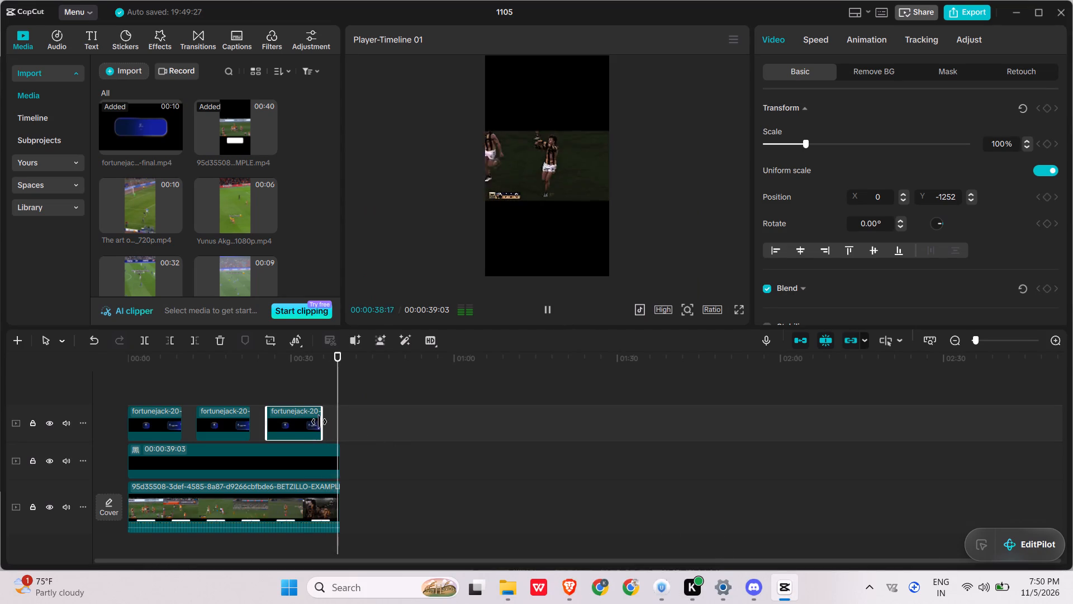
pyautogui.keyDown('ctrl'); pyautogui.scroll(13, 339, 438); pyautogui.keyUp('ctrl')
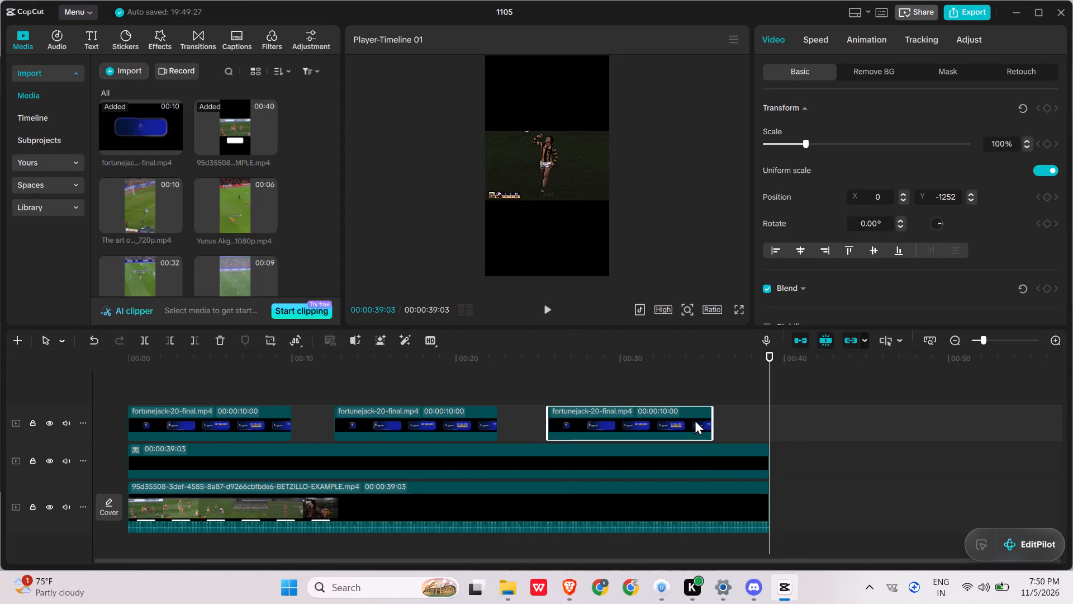
pyautogui.click(695, 419)
pyautogui.click(731, 376)
pyautogui.moveTo(732, 376); pyautogui.dragTo(724, 375)
pyautogui.hotkey('ctrl', 'v')
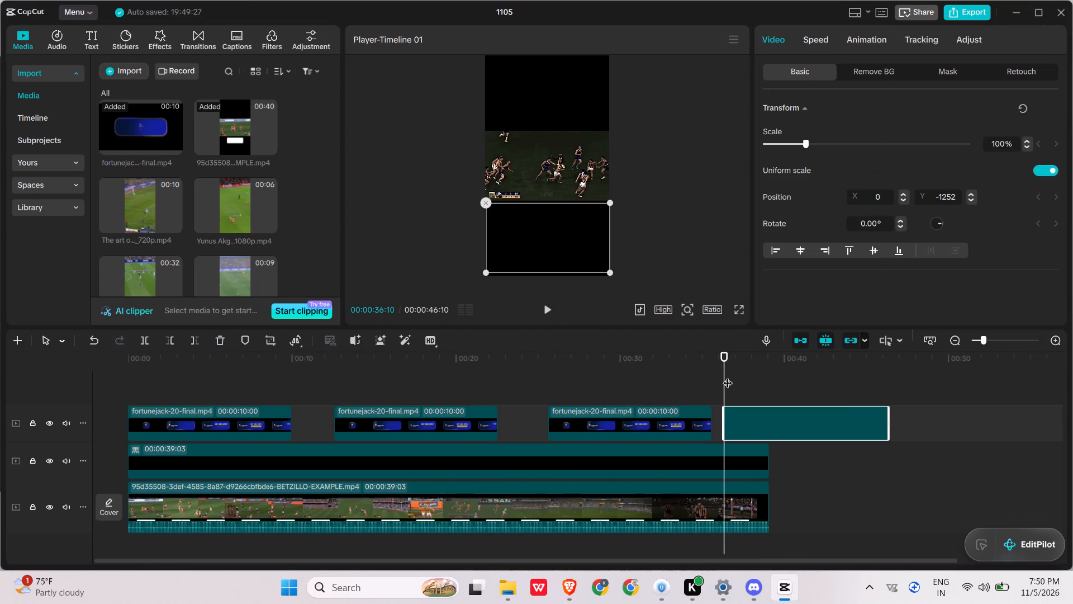
pyautogui.moveTo(888, 427); pyautogui.dragTo(766, 428)
# Space the banner clips evenly, starting the last three at about 00:12, 00:23 and 00:35, and extend the last to the video's end.
pyautogui.moveTo(445, 413); pyautogui.dragTo(430, 414)
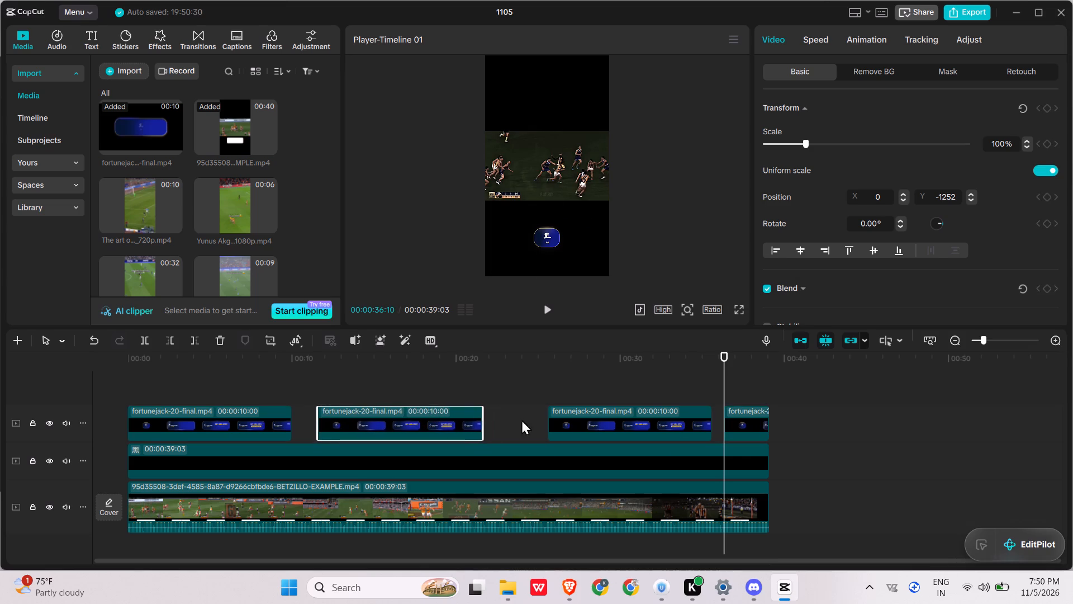
pyautogui.moveTo(586, 416); pyautogui.dragTo(549, 418)
pyautogui.moveTo(750, 416); pyautogui.dragTo(730, 416)
pyautogui.moveTo(751, 426); pyautogui.dragTo(762, 426)
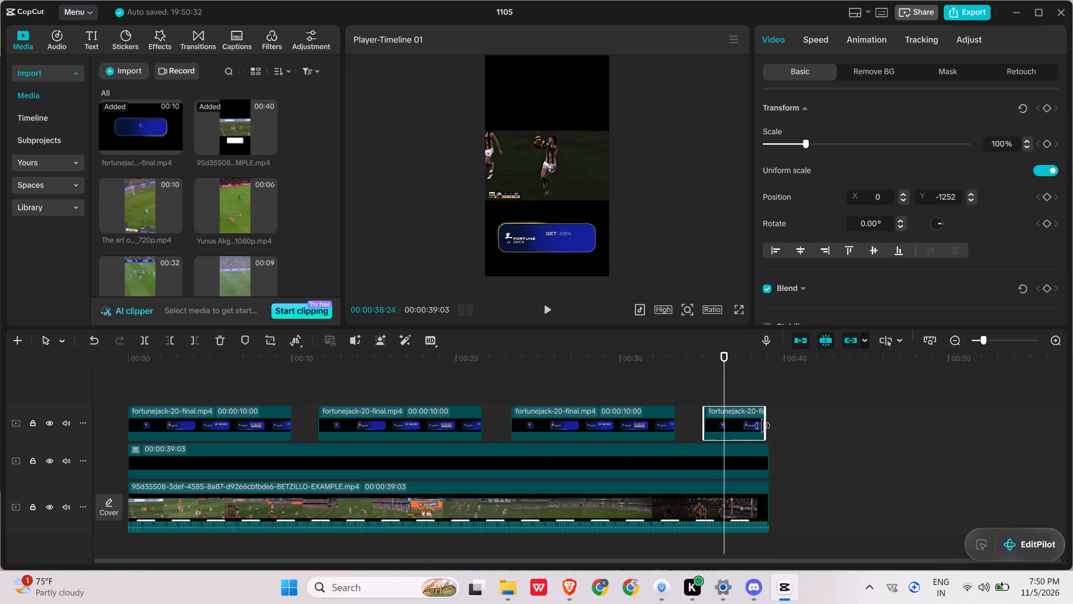
pyautogui.moveTo(762, 426); pyautogui.dragTo(764, 426)
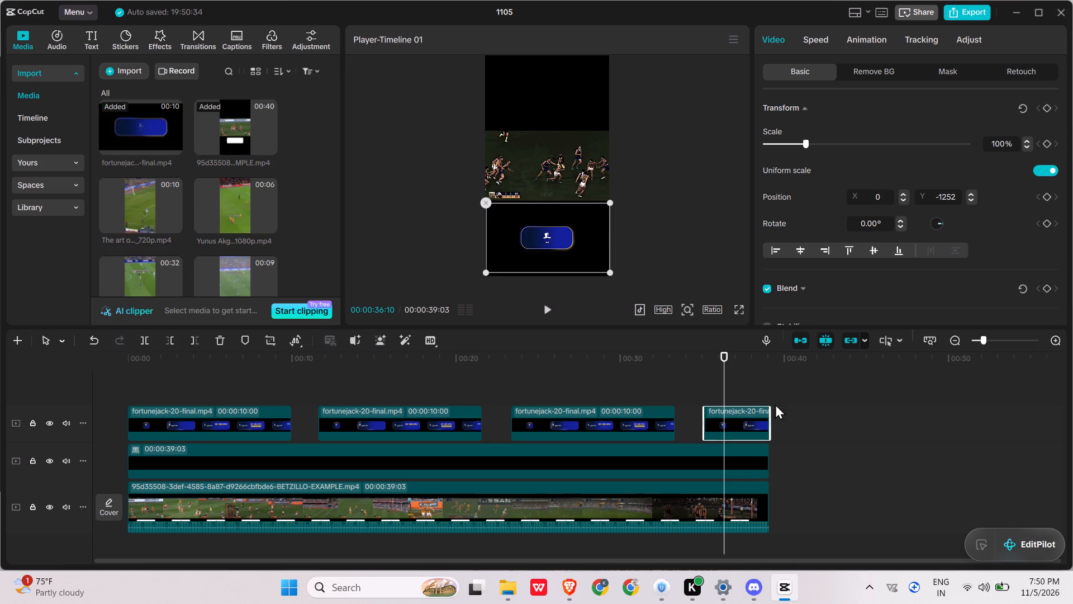
# Search the filter library for "clear" and choose the suggestion "clear ll".
pyautogui.keyDown('ctrl'); pyautogui.scroll(-10, 480, 290); pyautogui.keyUp('ctrl')
pyautogui.click(277, 37)
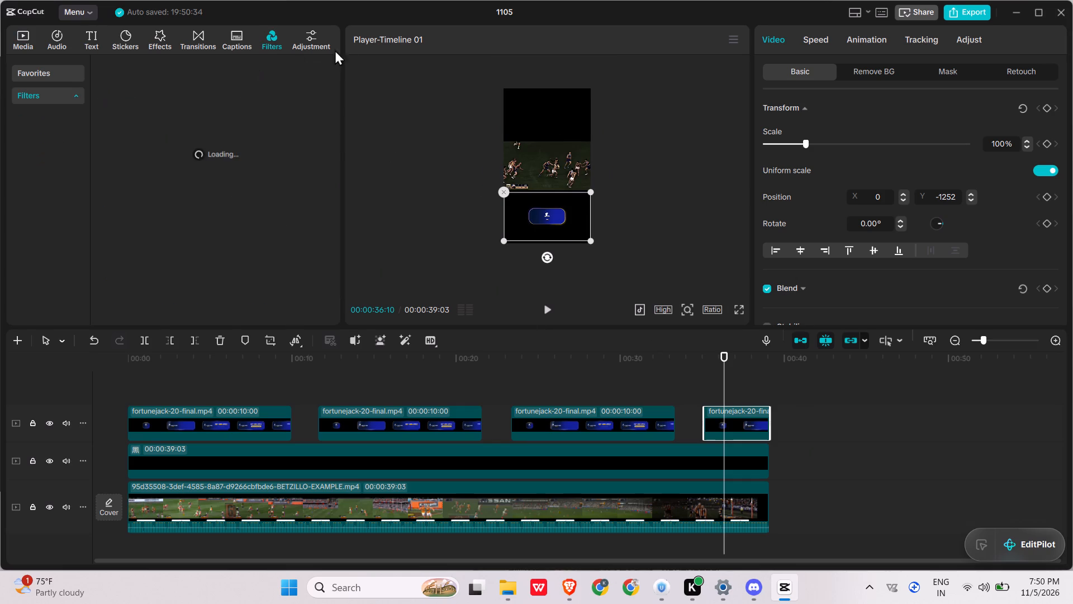
pyautogui.click(65, 69)
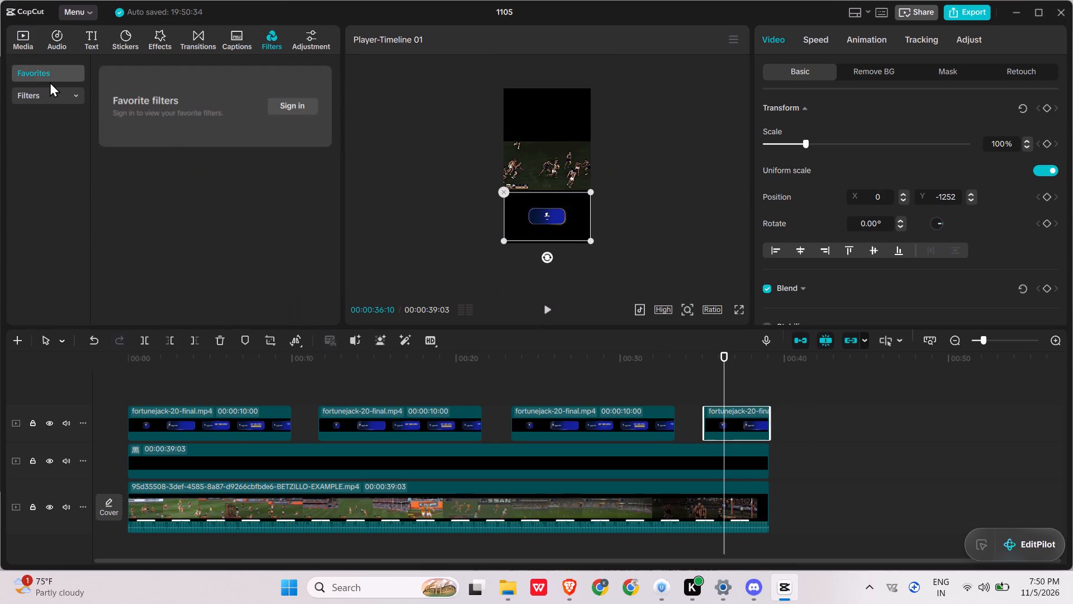
pyautogui.click(54, 90)
pyautogui.click(164, 69)
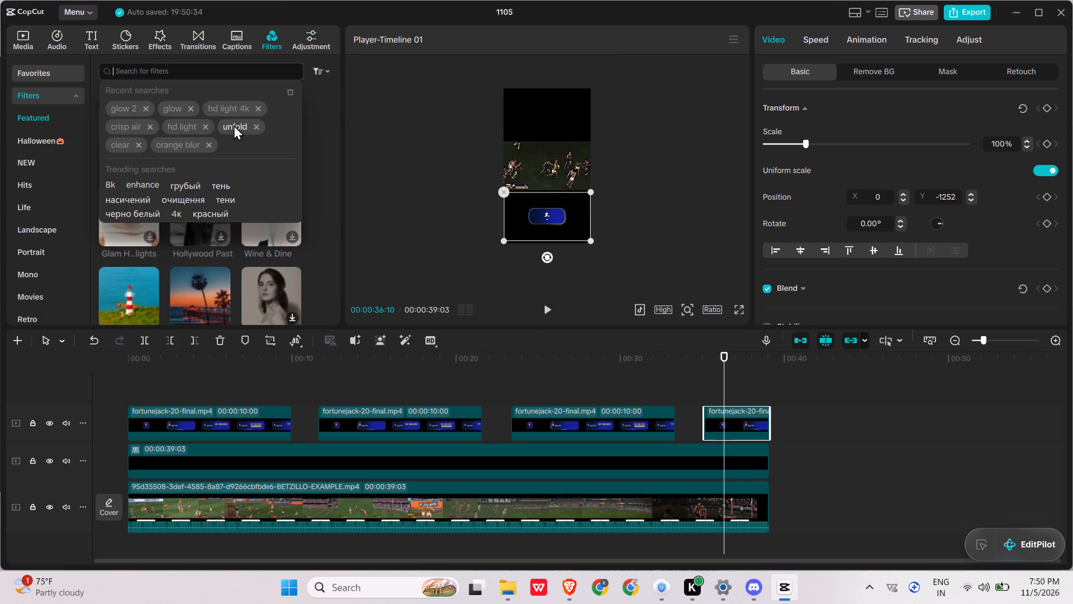
pyautogui.press('c')
pyautogui.write('lr')
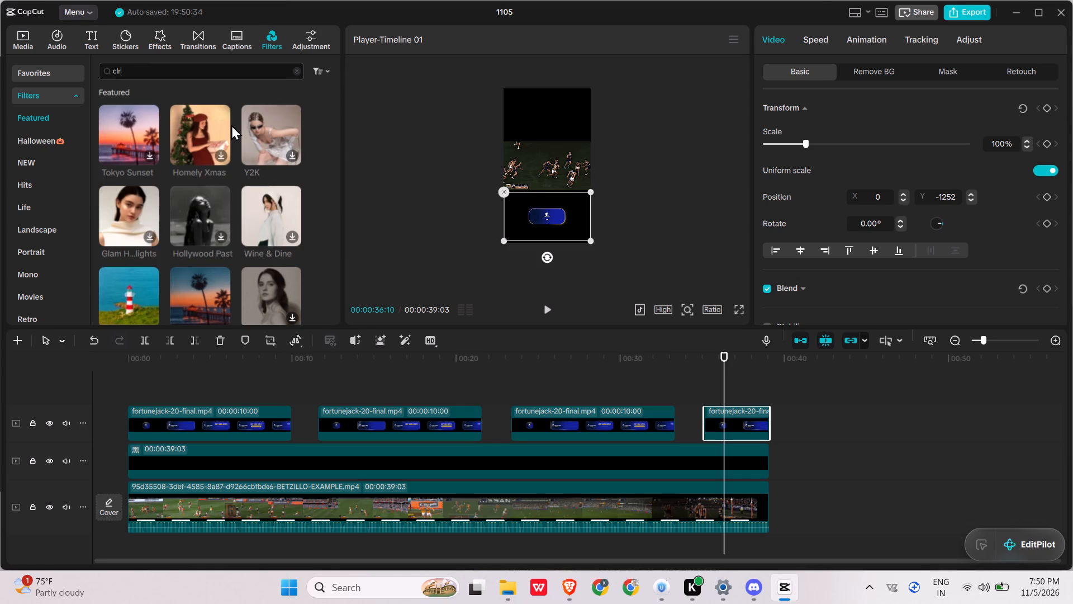
pyautogui.press('BackSpace')
pyautogui.write('ear')
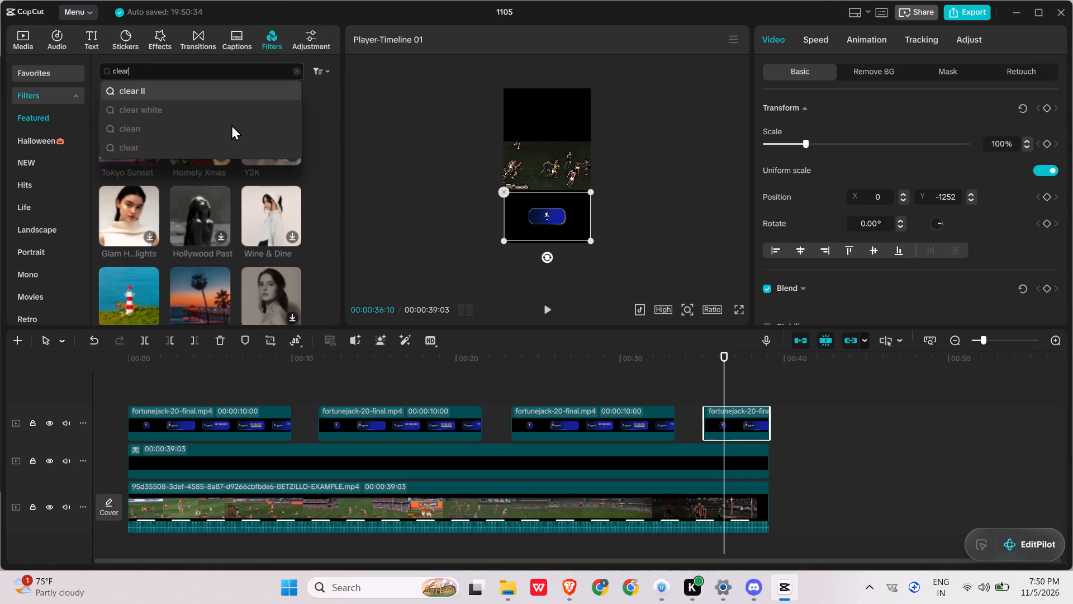
pyautogui.click(239, 89)
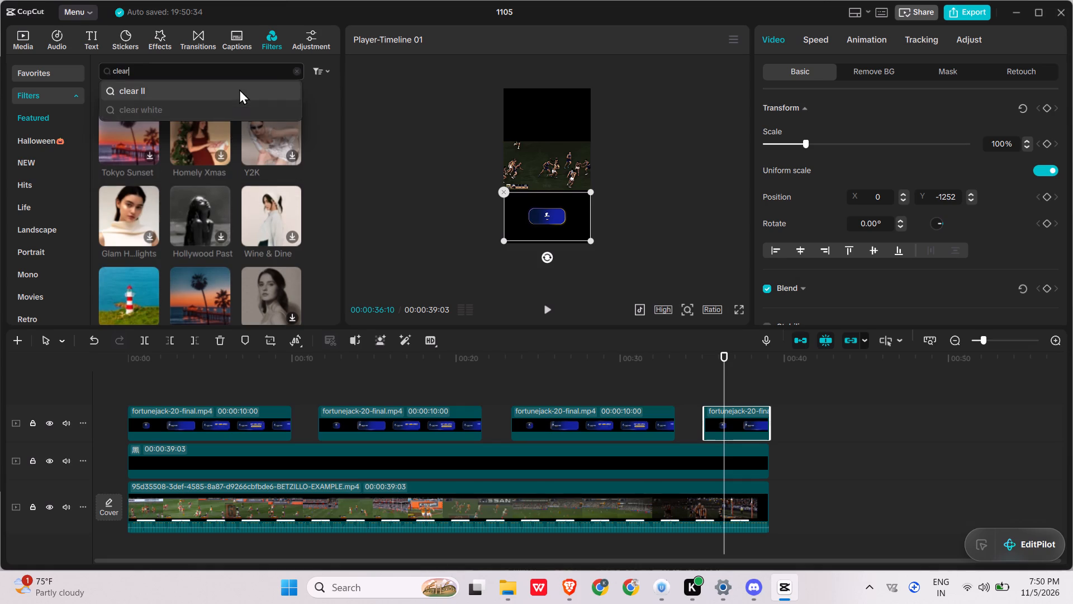
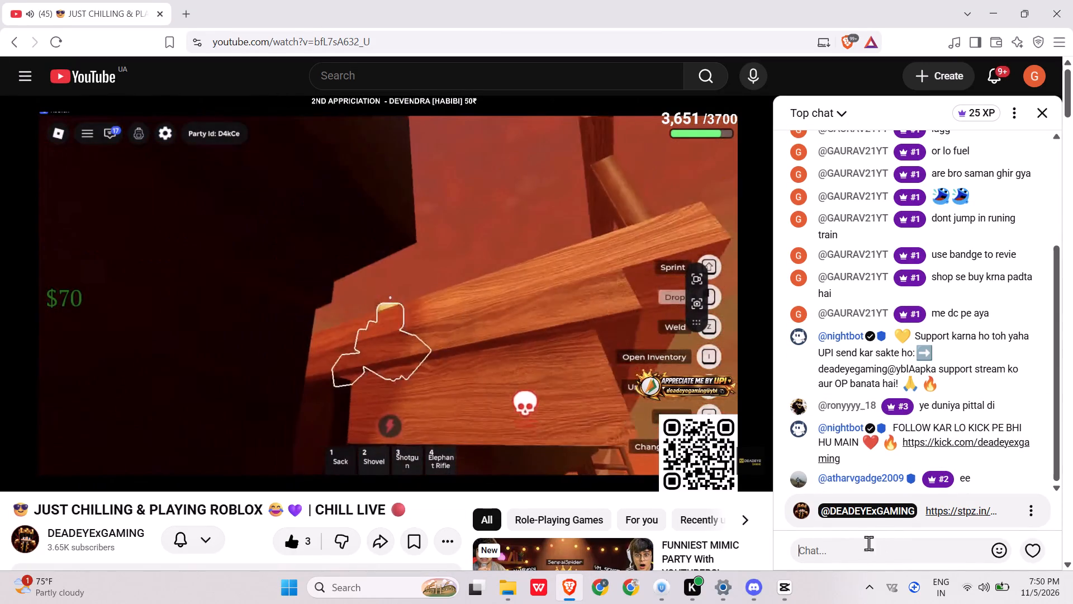
# Post "lagta ap muje bhul gye" in the YouTube live chat and return to CapCut.
pyautogui.scroll(1, 862, 454)
pyautogui.scroll(-1, 862, 454)
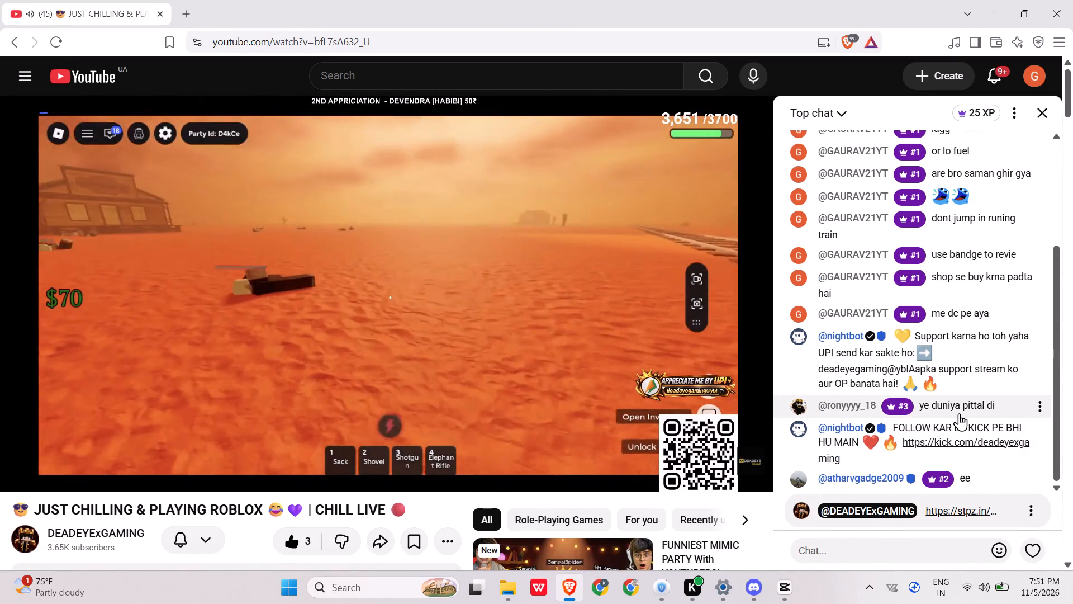
pyautogui.scroll(-1, 894, 489)
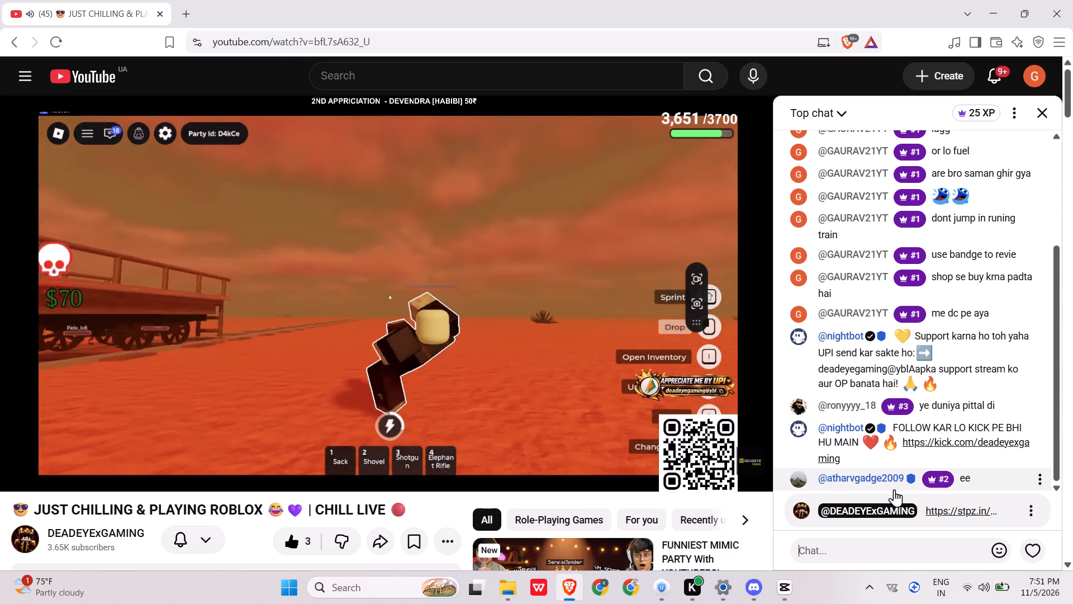
pyautogui.press('m')
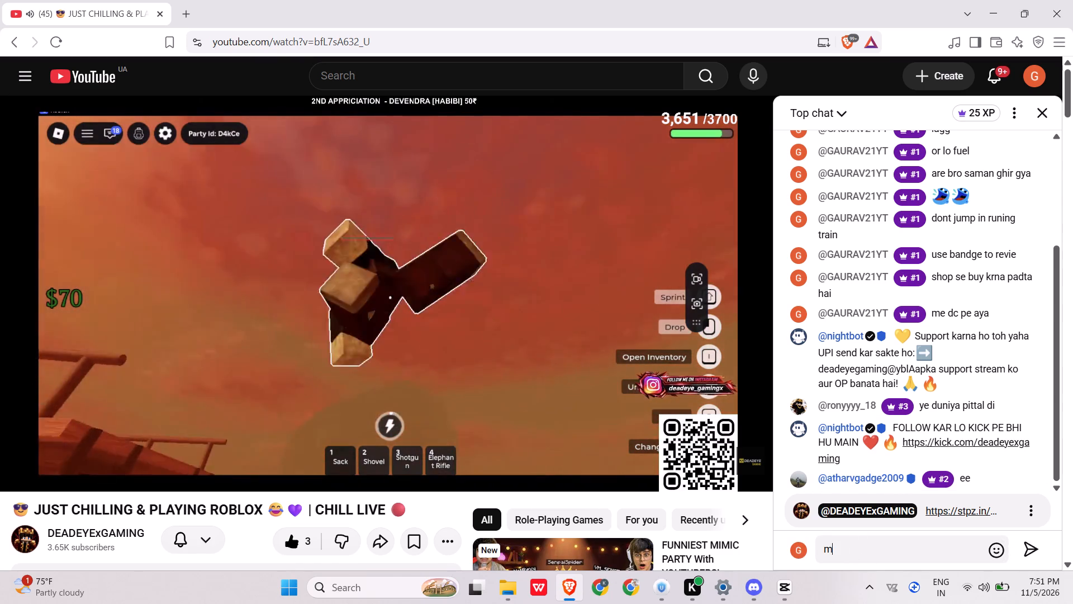
pyautogui.press('BackSpace')
pyautogui.write('lagta ap myu')
pyautogui.press('BackSpace')
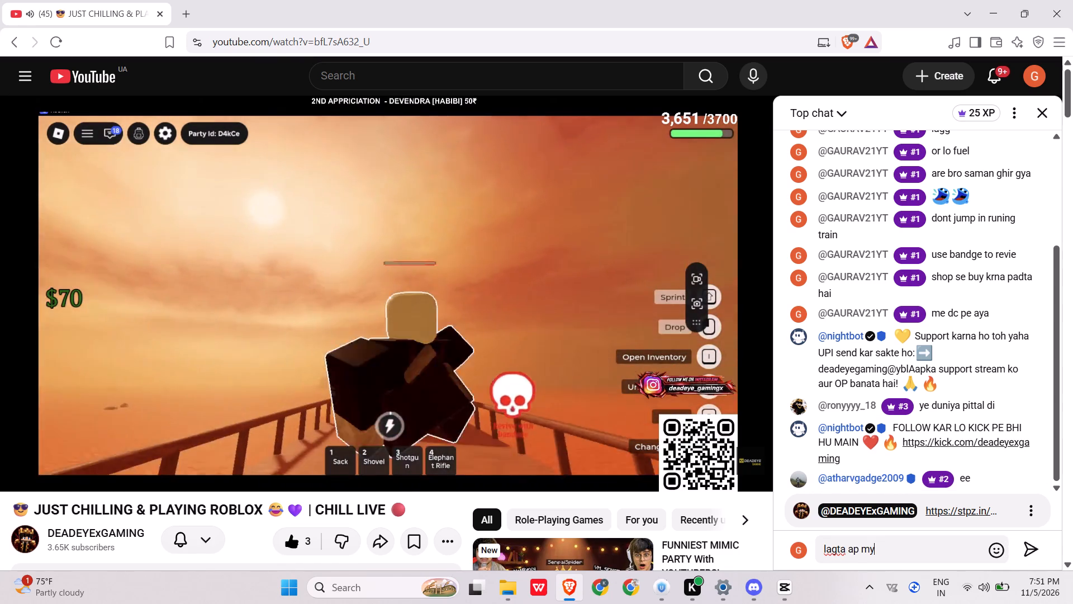
pyautogui.press('BackSpace')
pyautogui.press('i')
pyautogui.press('BackSpace')
pyautogui.write('uje bhul gye')
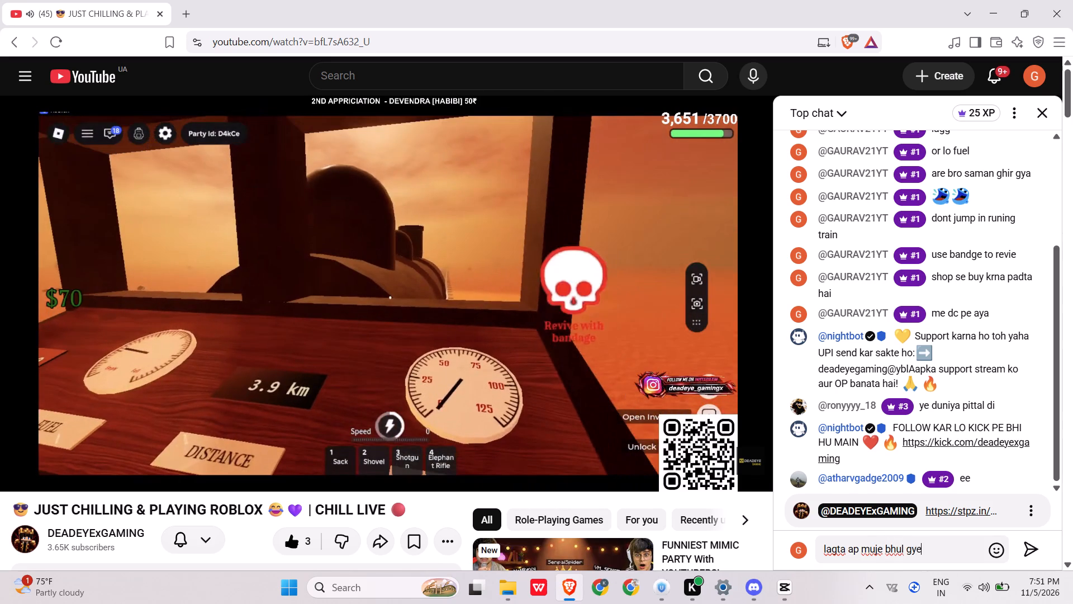
pyautogui.press('Return')
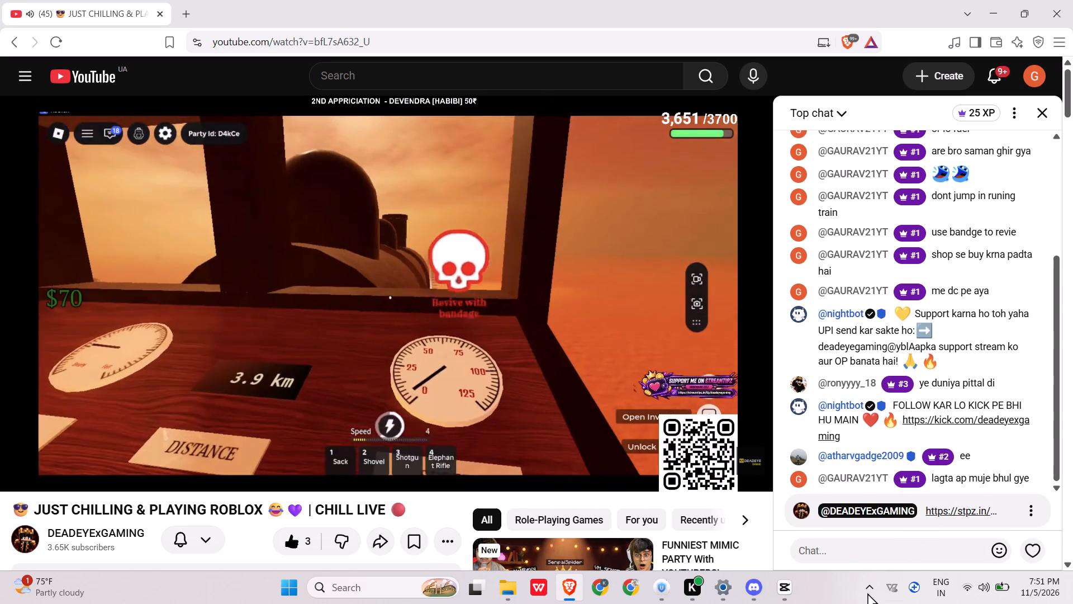
pyautogui.click(789, 595)
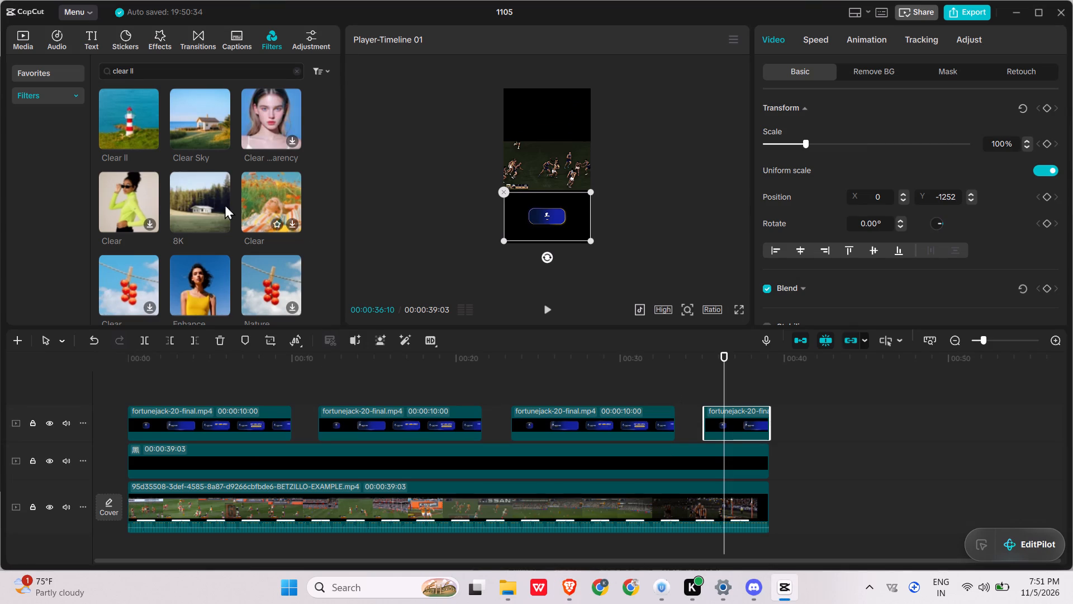
# Preview the Clear Sky filter and add it to the timeline at 00:00:36:10.
pyautogui.moveTo(107, 128); pyautogui.dragTo(128, 149)
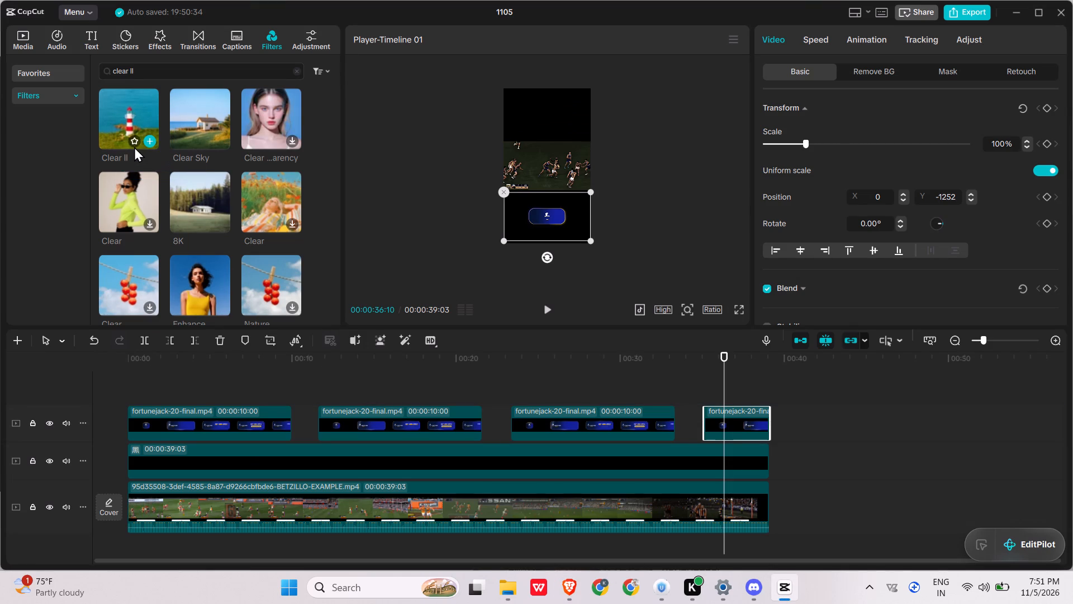
pyautogui.click(134, 142)
pyautogui.click(652, 111)
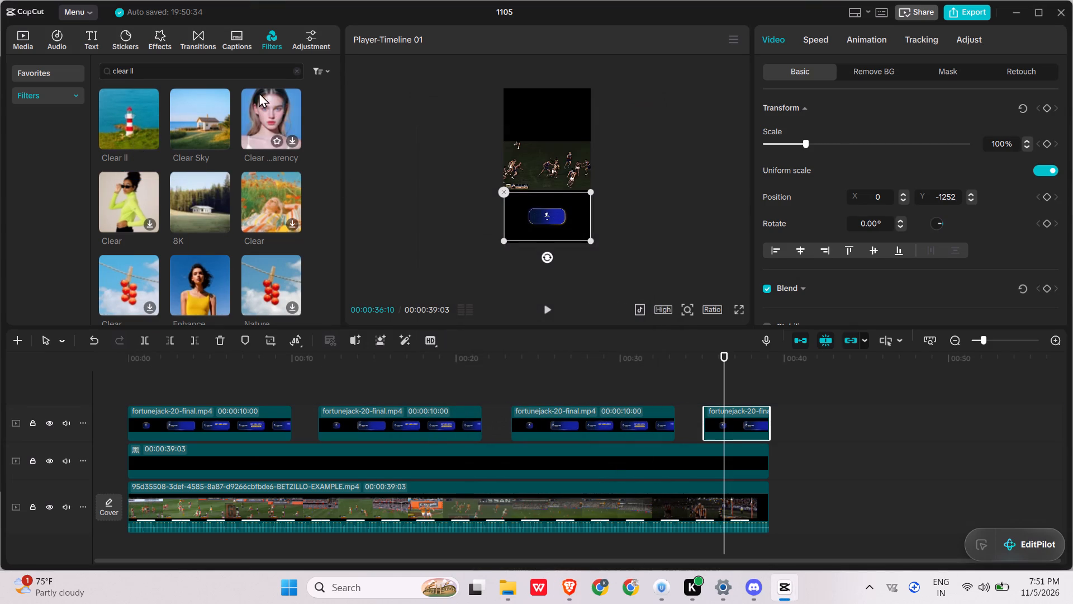
pyautogui.click(110, 105)
pyautogui.click(201, 120)
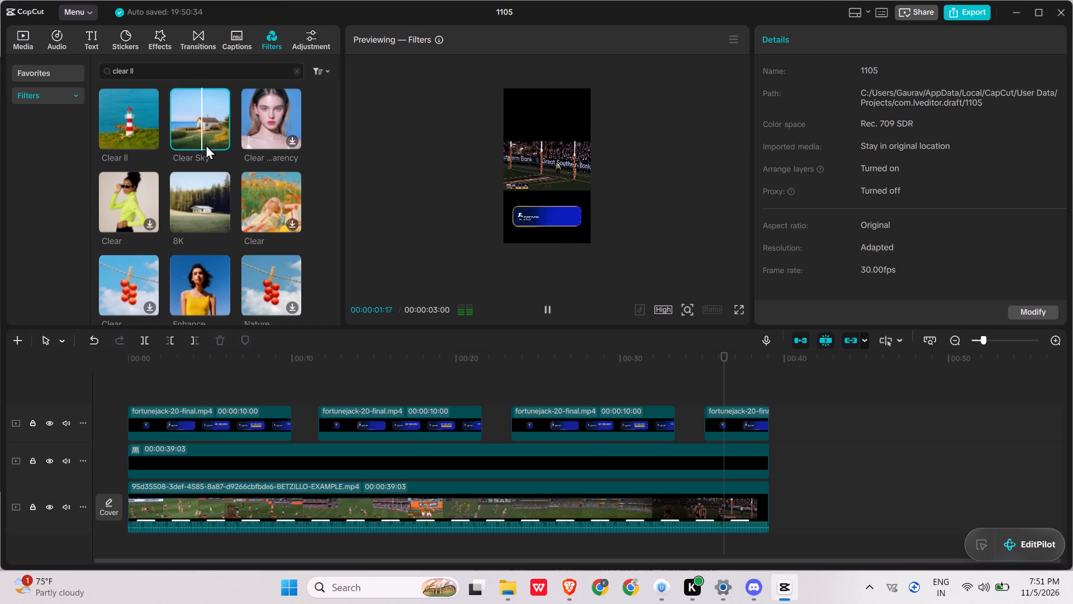
pyautogui.click(225, 143)
# Play the ending full screen to examine the filter's look, and stop playback.
pyautogui.press('space')
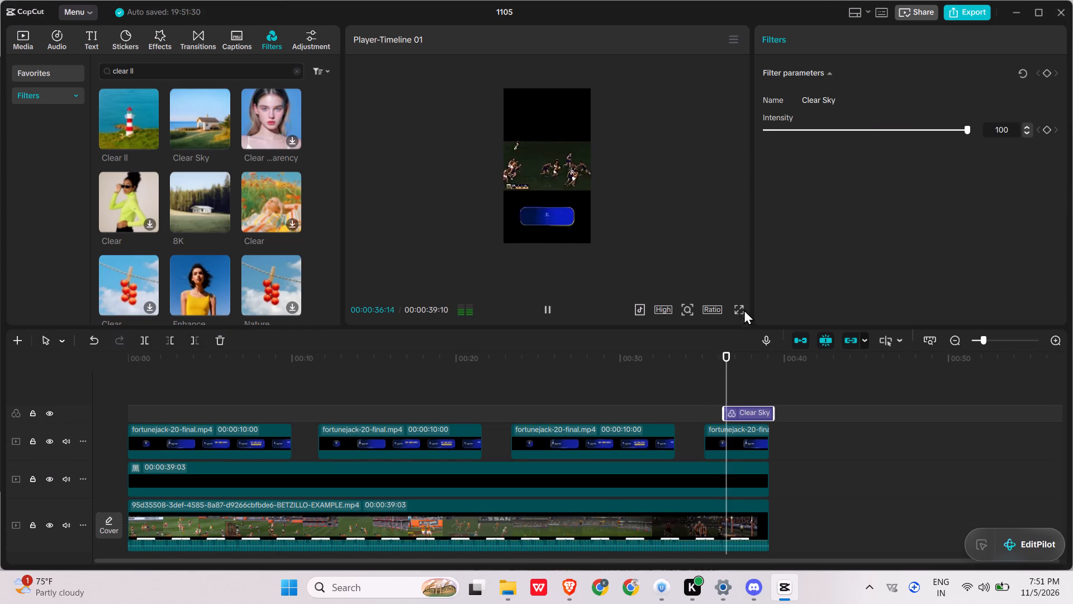
pyautogui.click(739, 309)
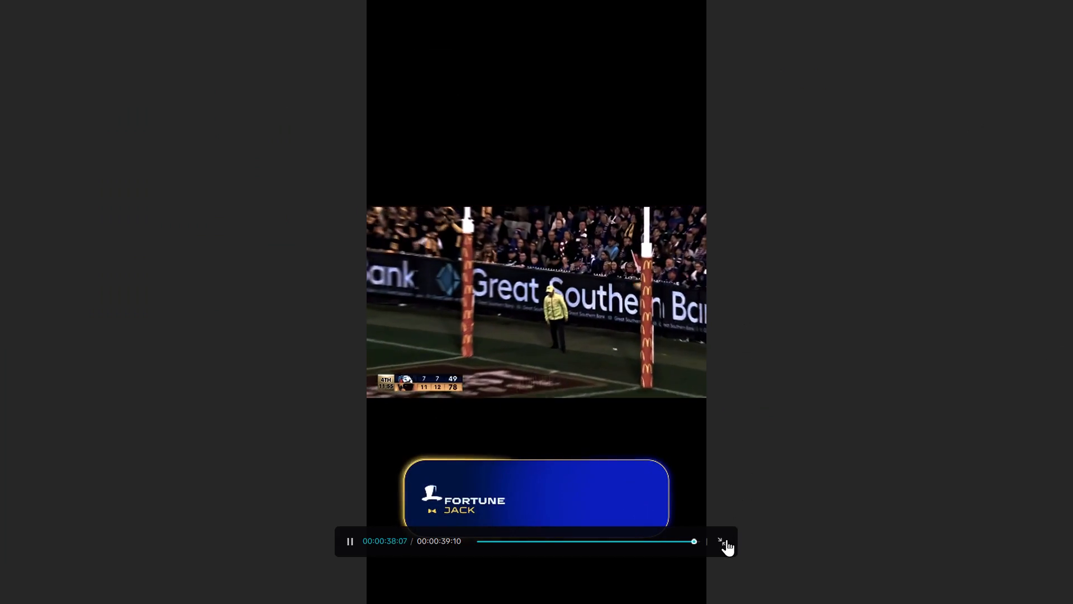
pyautogui.click(727, 539)
pyautogui.press('space')
# Stretch the Clear Sky filter back to the video's start and trim its end to the video's end at 00:00:39:03.
pyautogui.moveTo(722, 411); pyautogui.dragTo(53, 360)
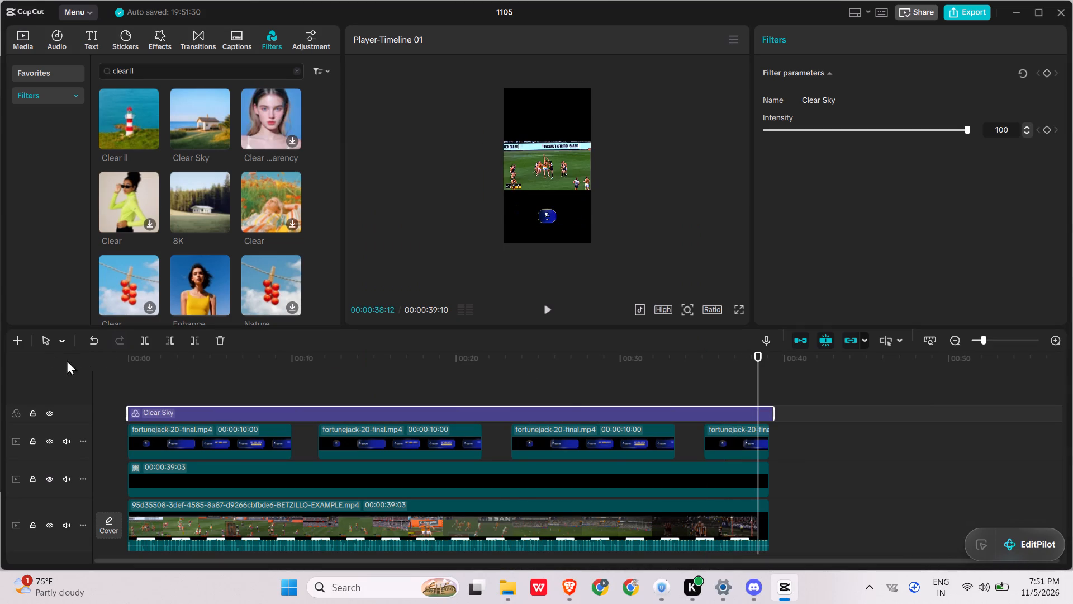
pyautogui.moveTo(772, 413); pyautogui.dragTo(764, 411)
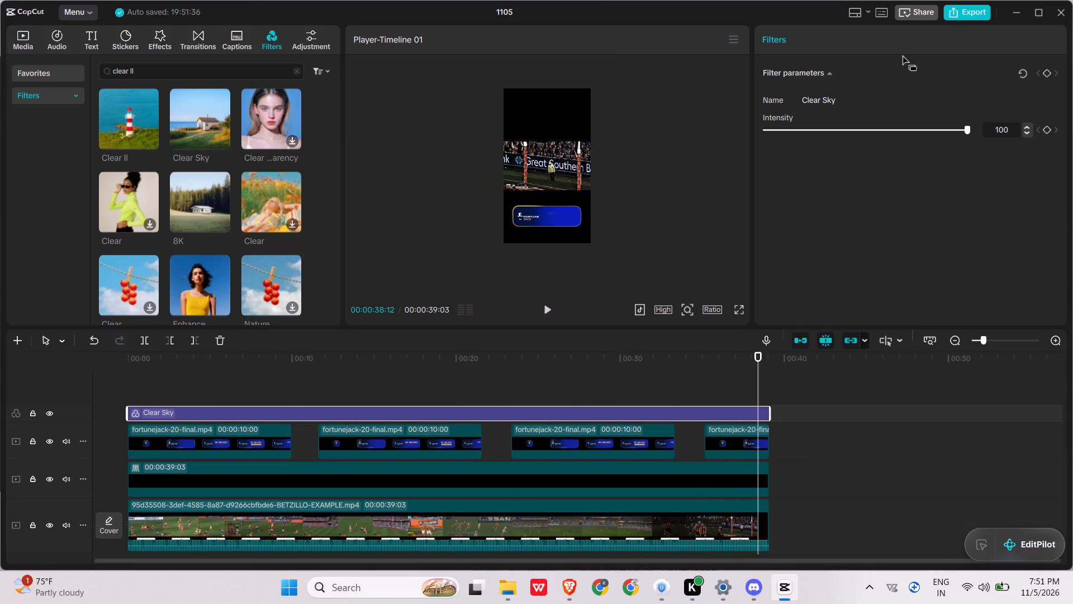
# Export the video with the frame rate set to 60fps, keeping the 1080P resolution and mp4 format.
pyautogui.click(962, 11)
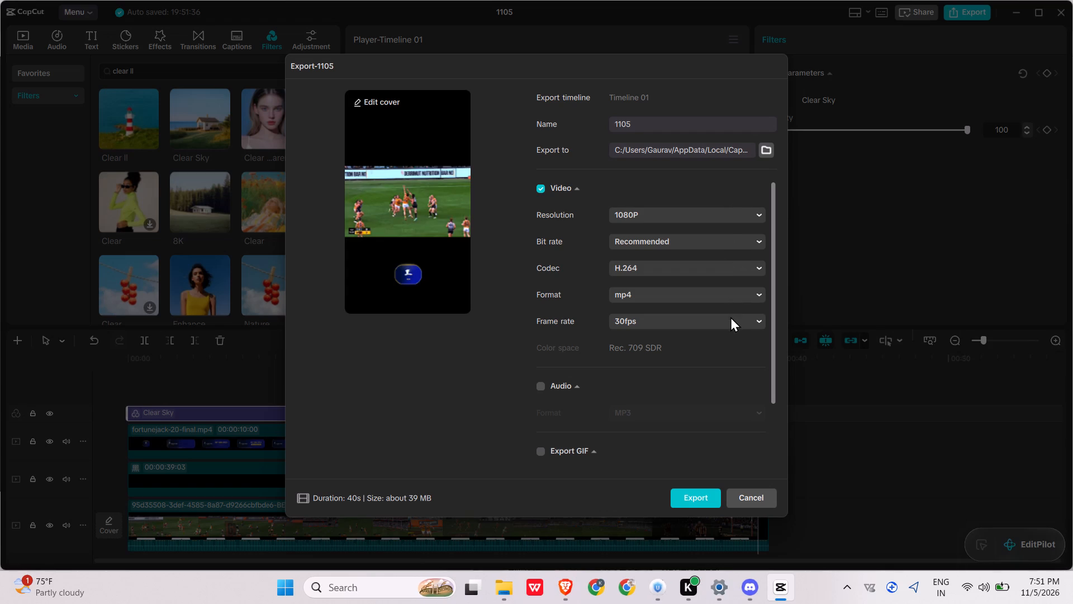
pyautogui.click(730, 318)
pyautogui.click(716, 472)
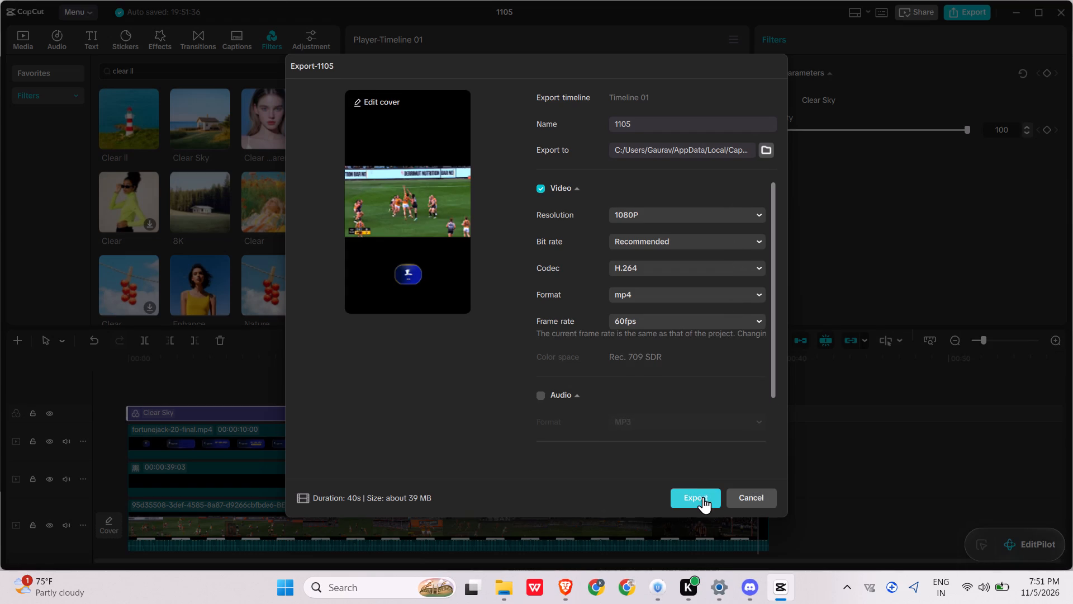
pyautogui.click(703, 498)
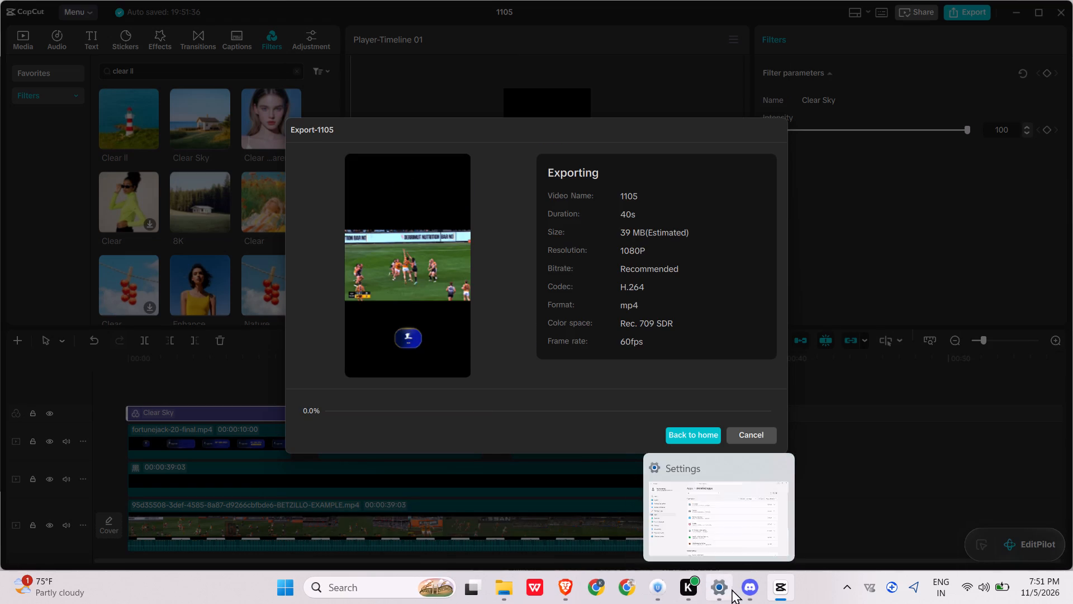
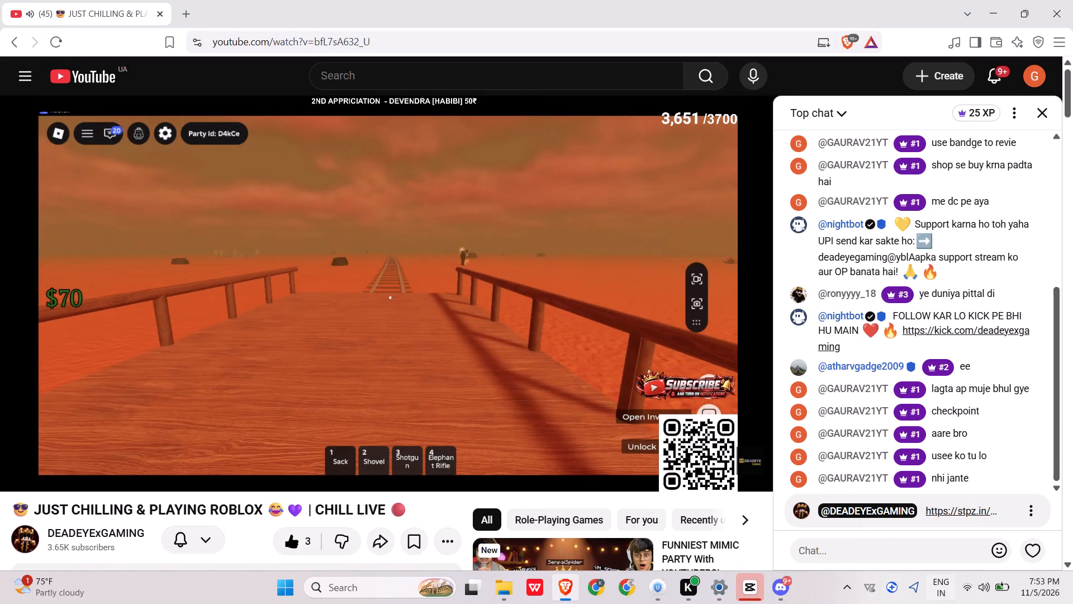
# Open the Bluetooth device list to check the MXD-370 headset, and close it.
pyautogui.click(1028, 603)
pyautogui.click(990, 591)
pyautogui.click(985, 581)
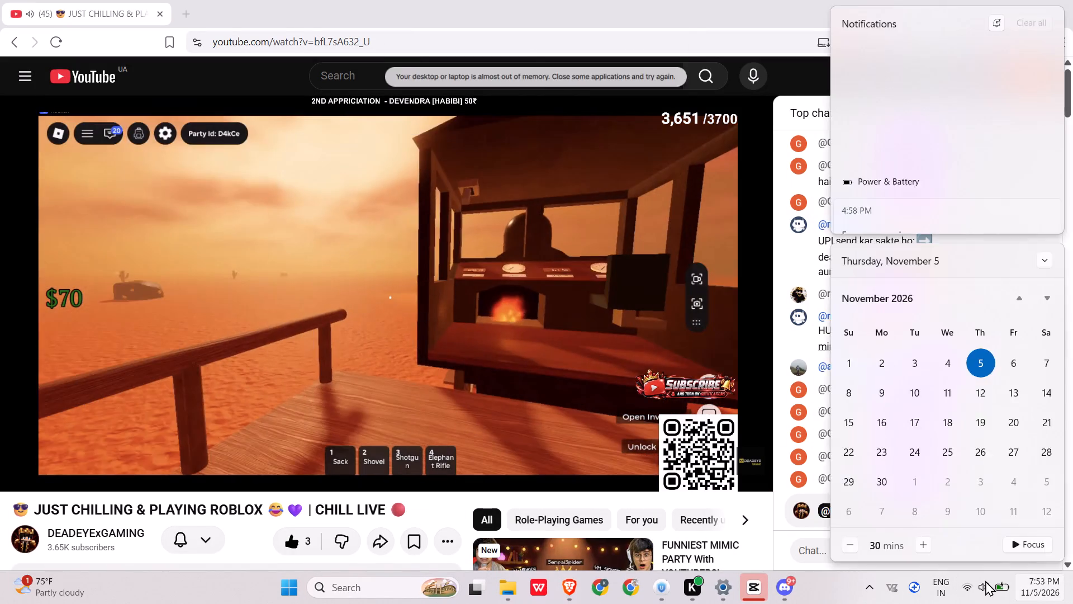
pyautogui.click(966, 338)
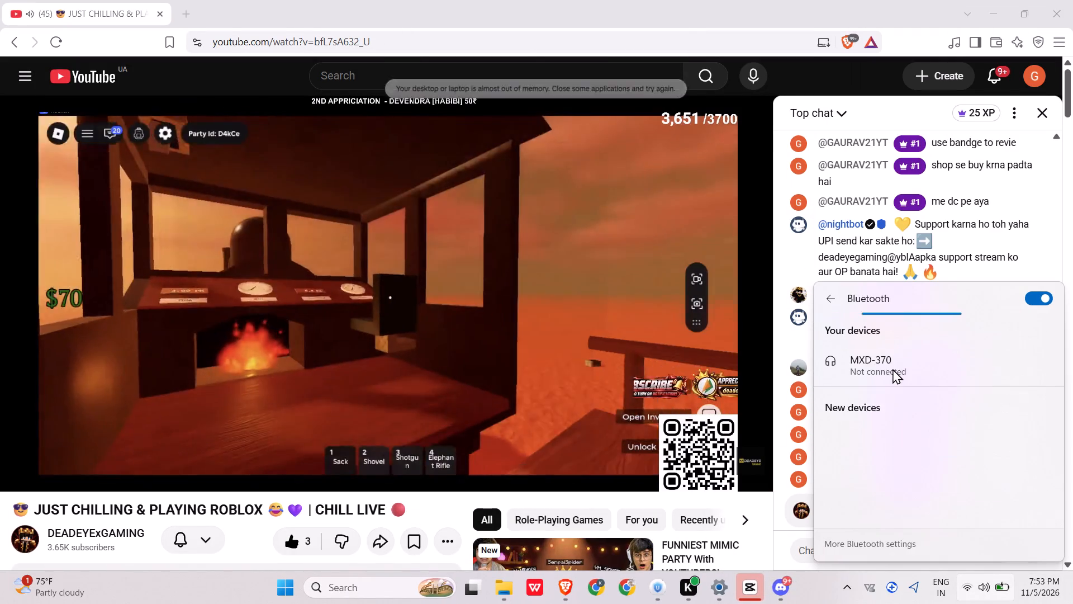
pyautogui.click(891, 465)
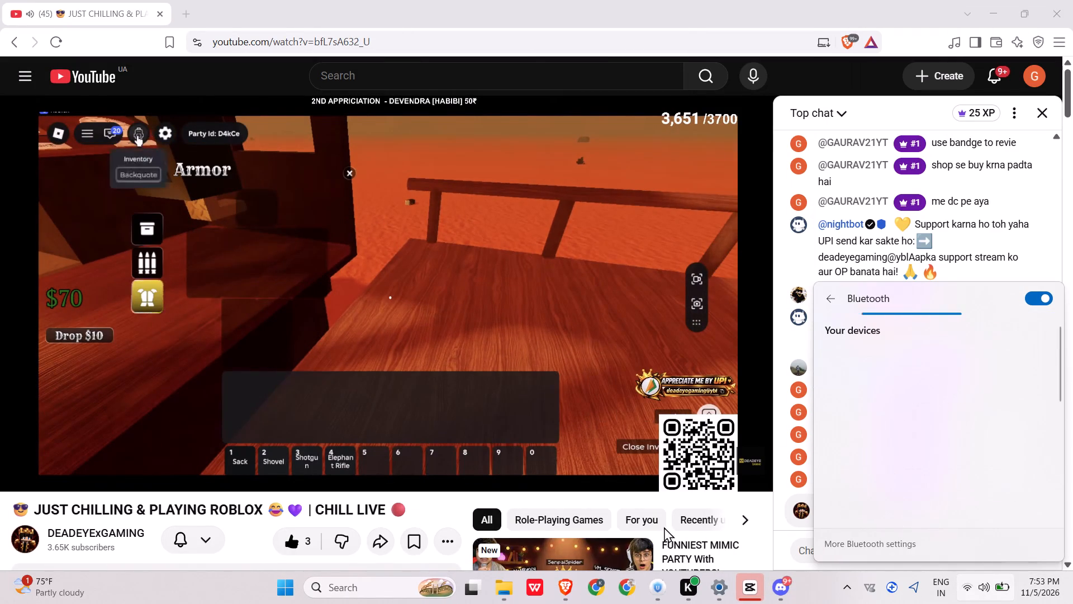
pyautogui.click(441, 512)
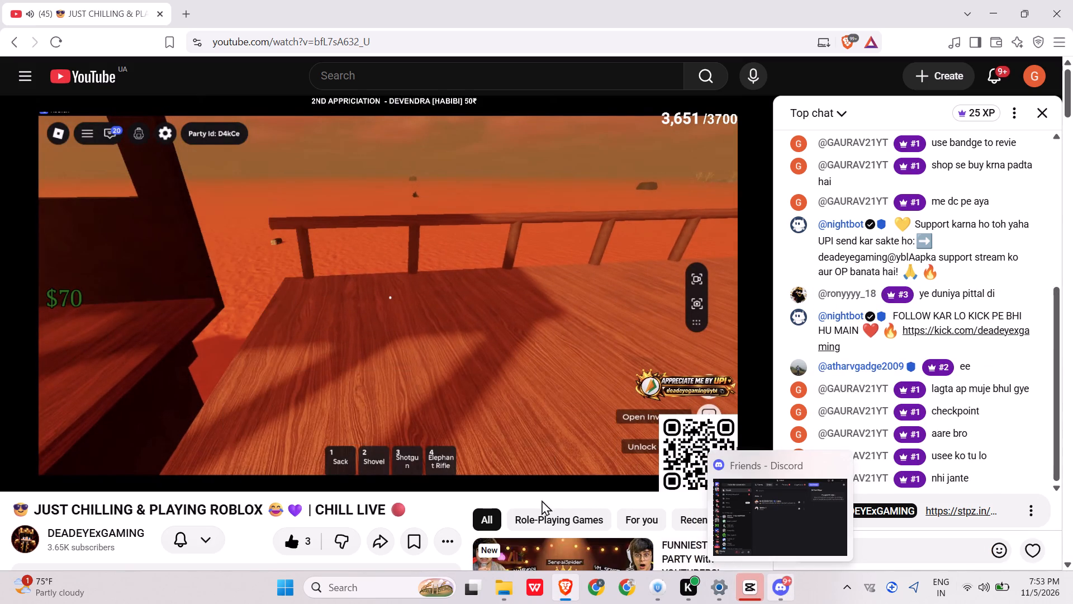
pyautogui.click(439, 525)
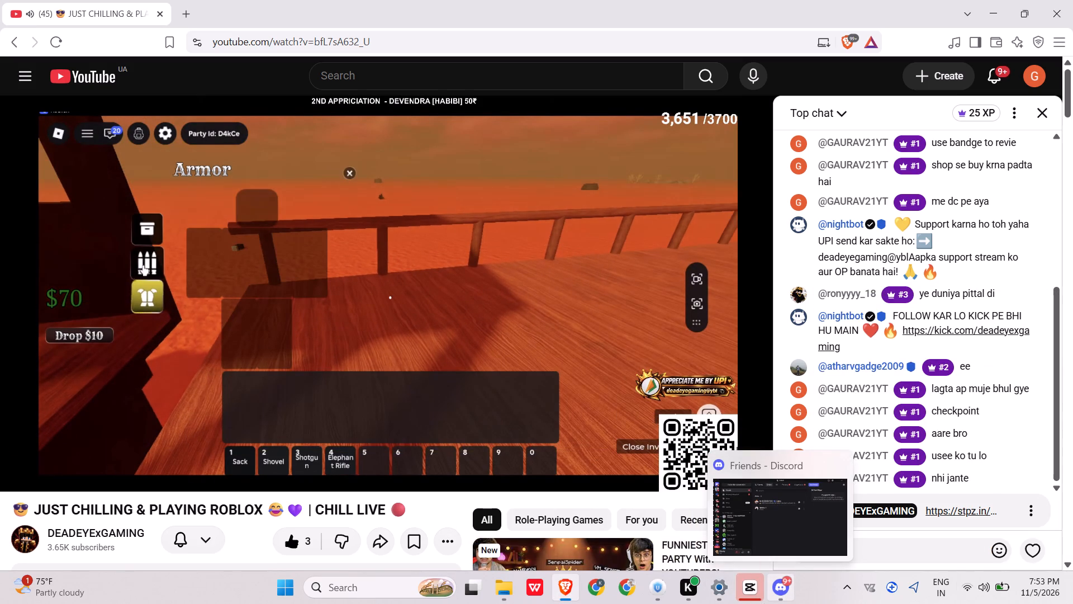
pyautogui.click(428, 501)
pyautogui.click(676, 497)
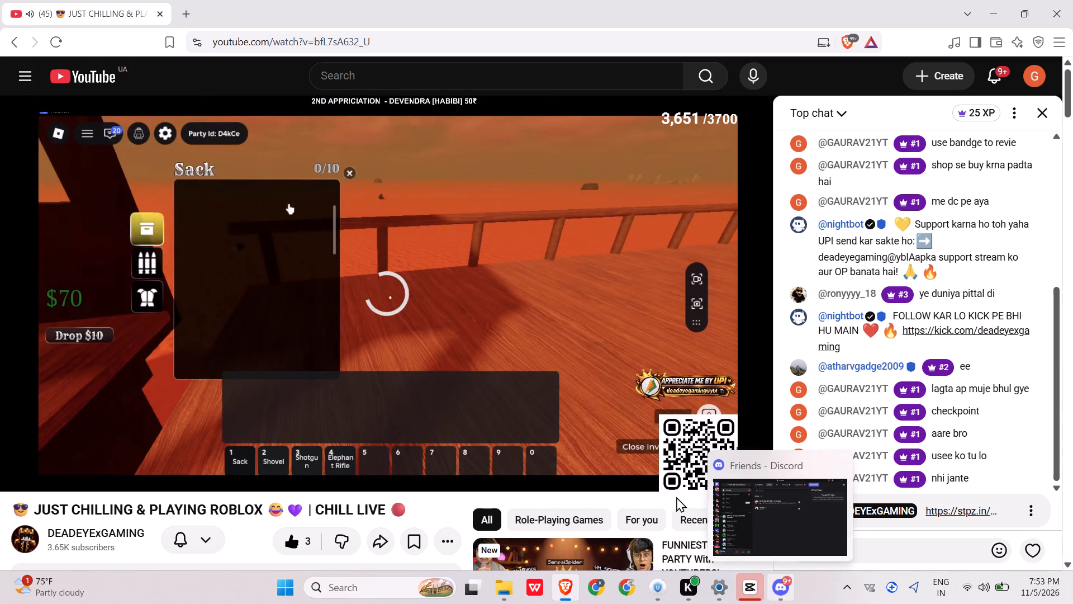
# Switch back to CapCut and bring up the export window of project 1105.
pyautogui.click(746, 589)
pyautogui.click(746, 589)
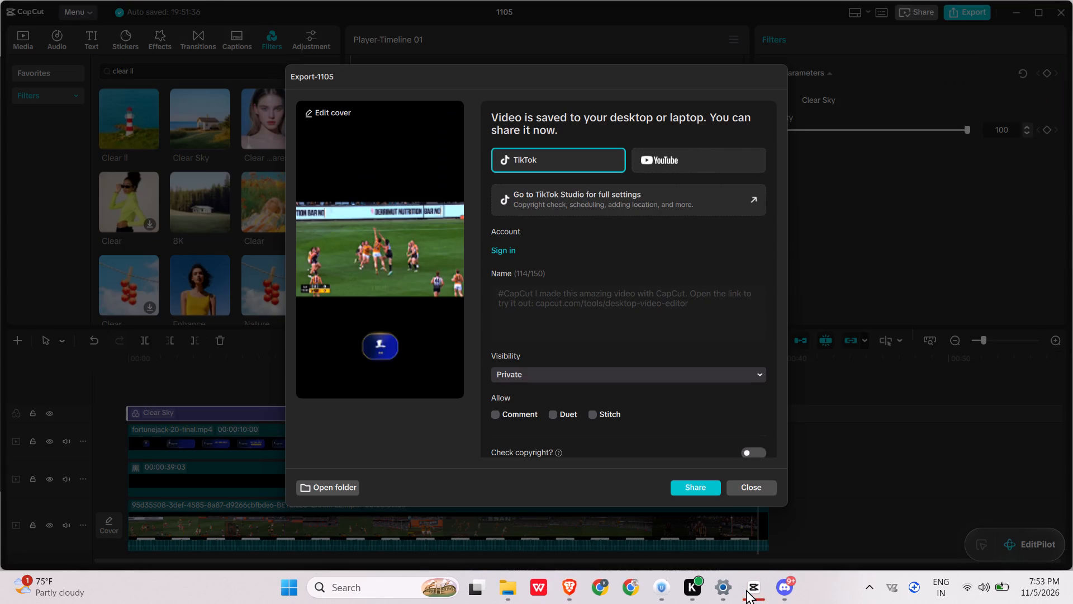
# Close the finished export and delete the Betzillo example clip from both the timeline and the media library.
pyautogui.click(751, 491)
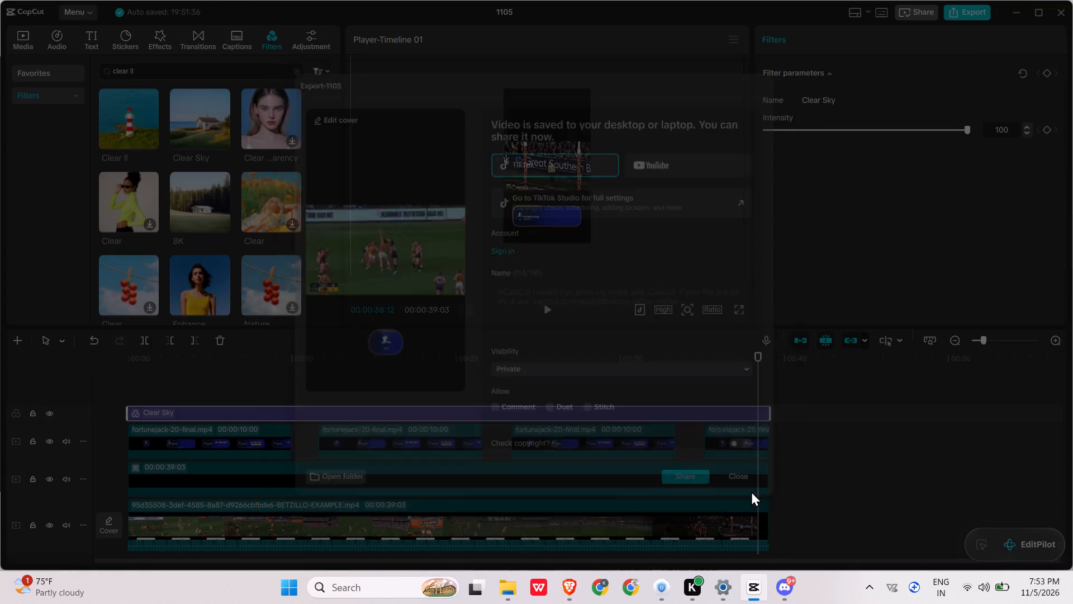
pyautogui.click(436, 513)
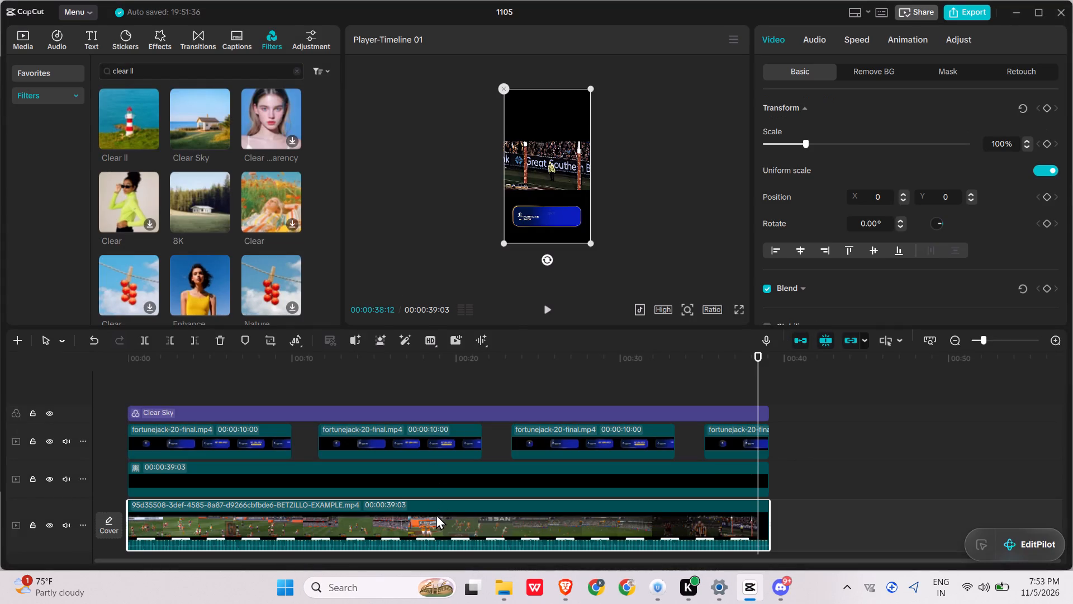
pyautogui.press('BackSpace')
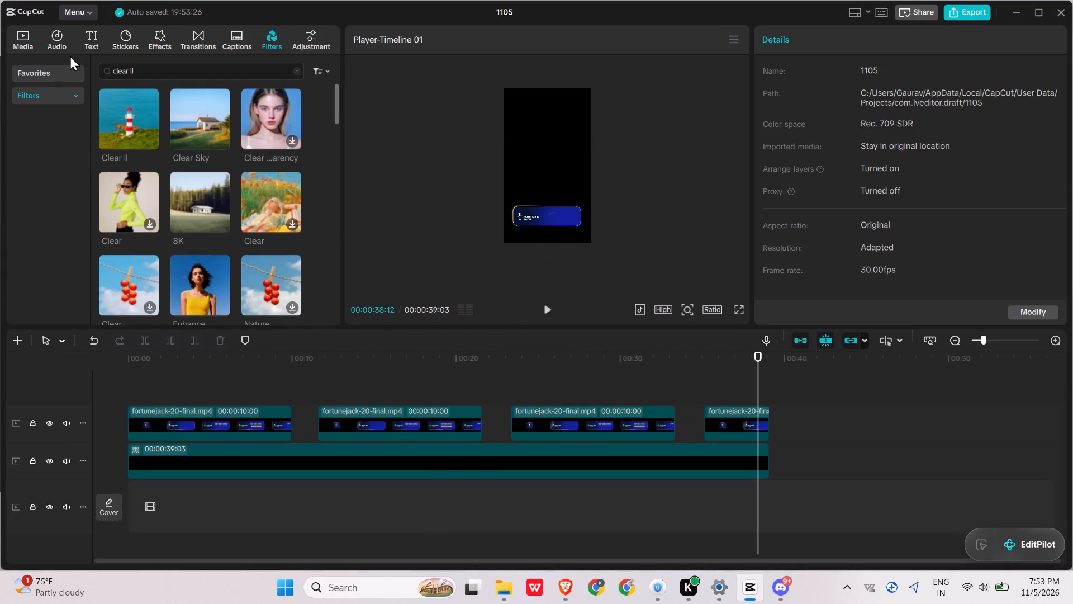
pyautogui.click(23, 34)
pyautogui.scroll(2, 206, 209)
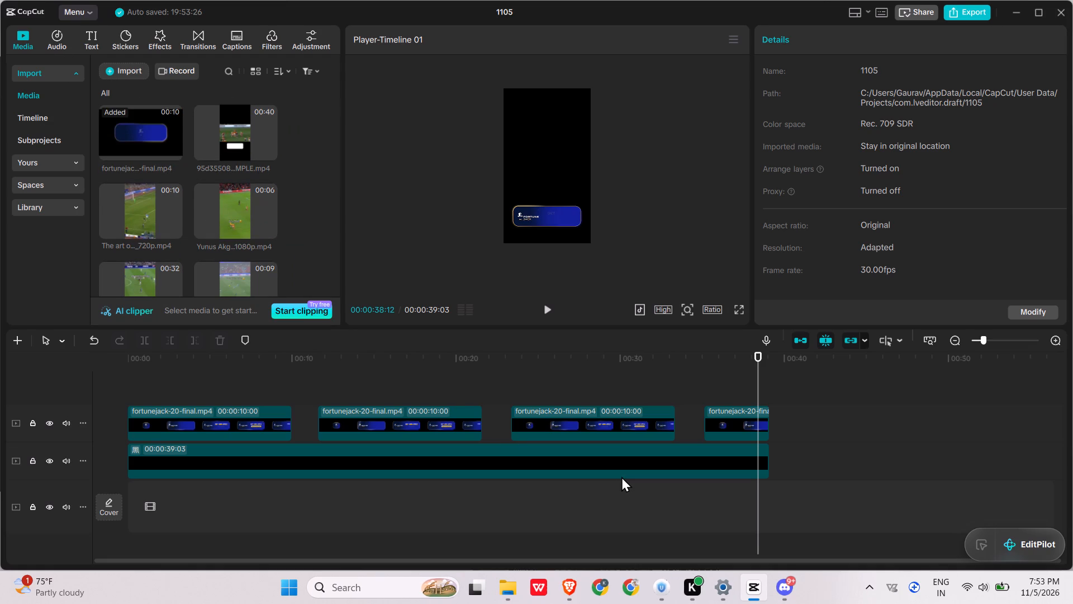
pyautogui.click(238, 142)
pyautogui.press('BackSpace')
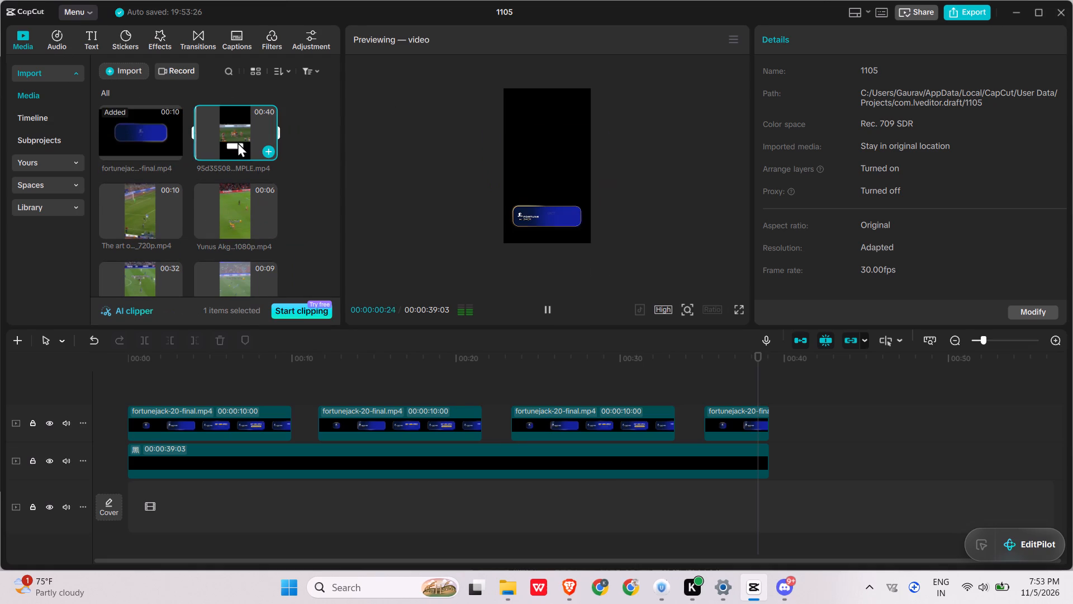
# Add the 10-second "The art of defending" 720p clip to the main track and try to extend its end.
pyautogui.click(238, 142)
pyautogui.click(270, 154)
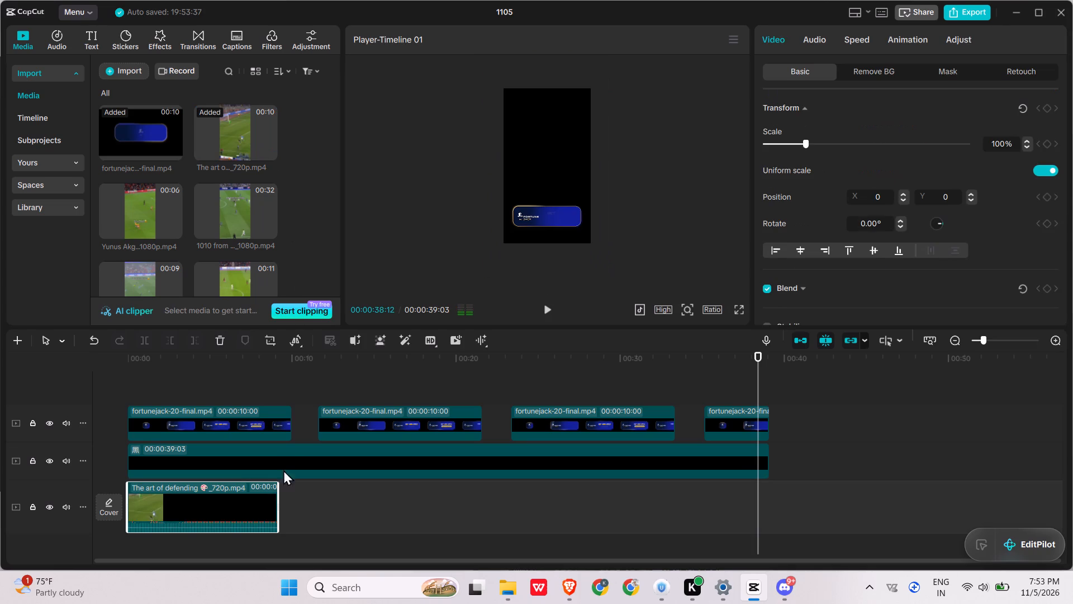
pyautogui.moveTo(280, 499); pyautogui.dragTo(344, 509)
# Delete the black image layer beneath the Fortune Jack banners from the timeline.
pyautogui.click(324, 463)
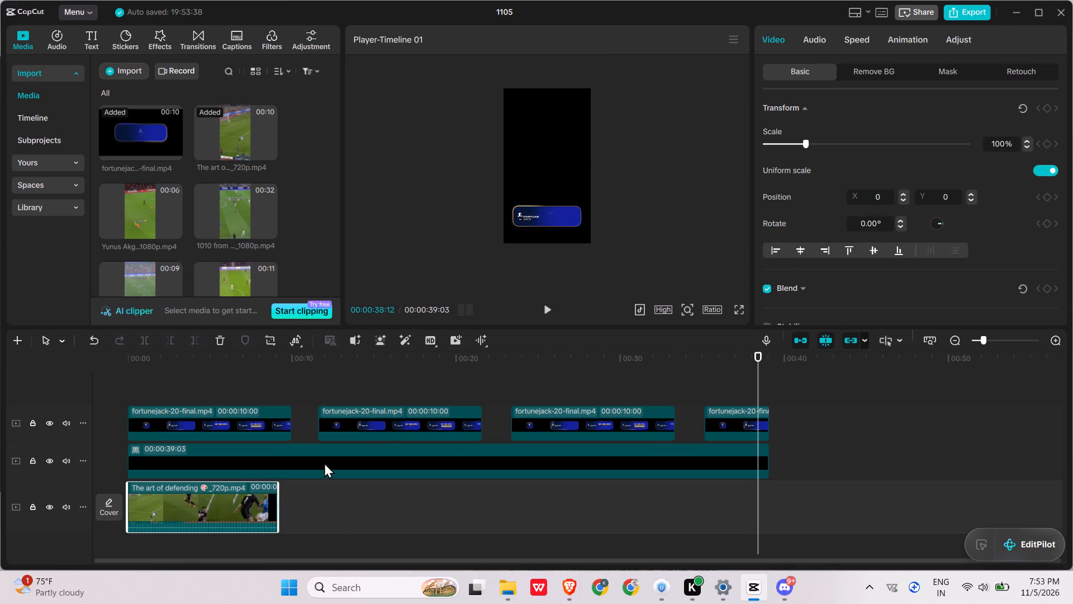
pyautogui.press('BackSpace')
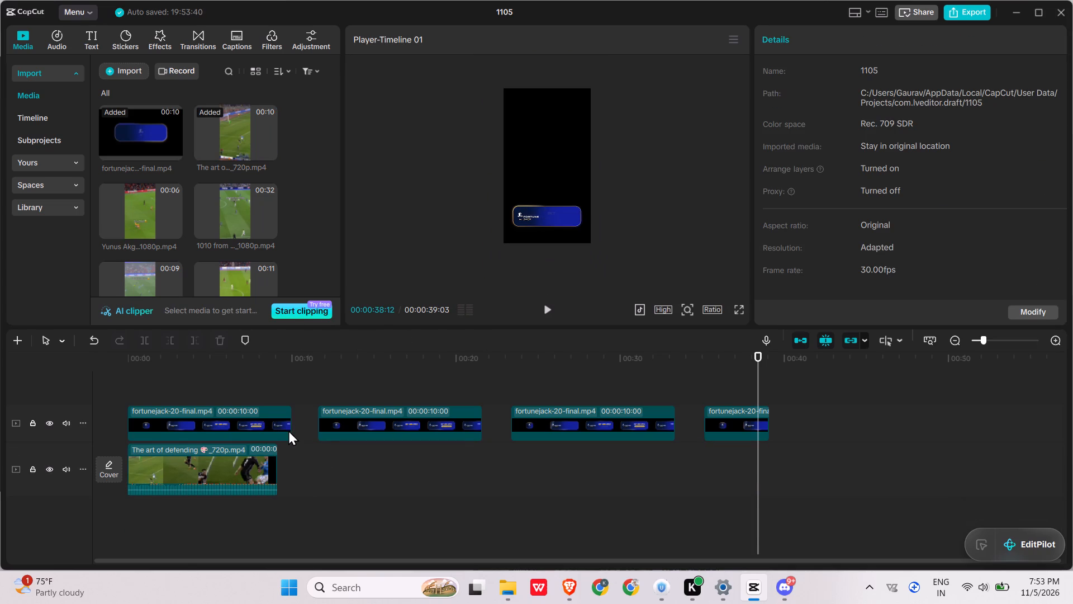
# Trim the end of the first Fortune Jack banner to a duration of 00:00:08:17.
pyautogui.click(288, 430)
pyautogui.moveTo(290, 429); pyautogui.dragTo(264, 431)
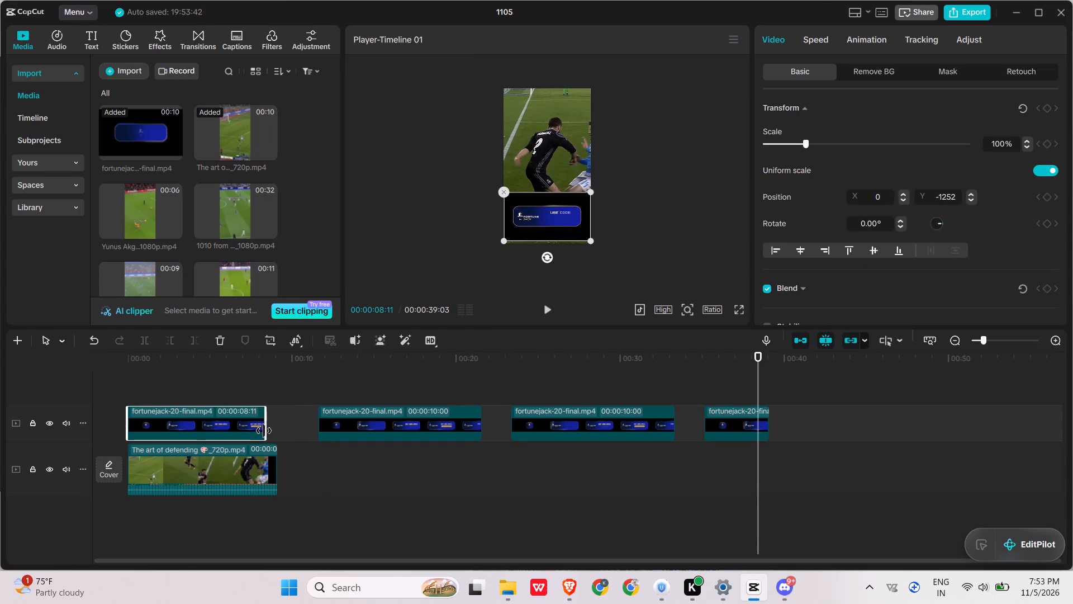
pyautogui.moveTo(264, 431); pyautogui.dragTo(267, 431)
# Delete the other three Fortune Jack banner clips, keeping only the first one.
pyautogui.click(380, 417)
pyautogui.press('BackSpace')
pyautogui.click(590, 418)
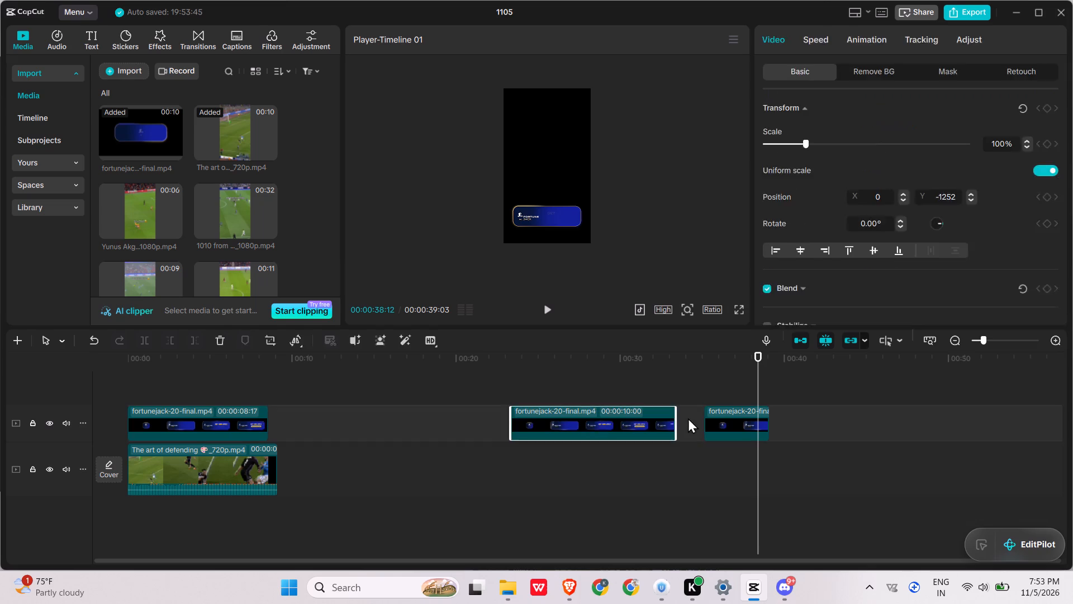
pyautogui.press('BackSpace')
pyautogui.click(714, 416)
pyautogui.press('BackSpace')
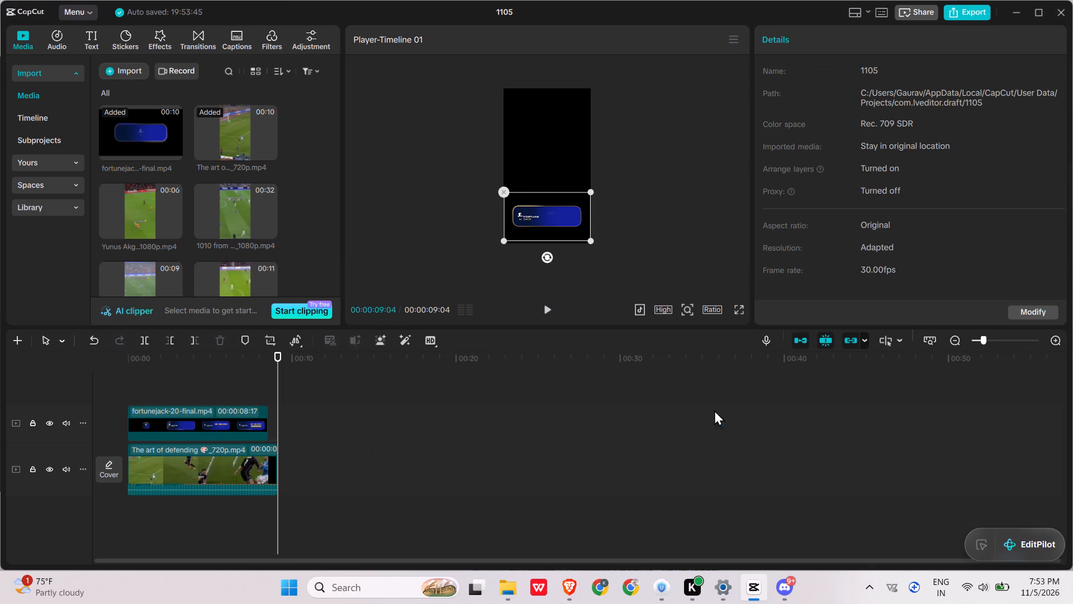
# Enable Chroma key on the Fortune Jack banner and pick its black background as the key color.
pyautogui.moveTo(255, 367); pyautogui.dragTo(265, 372)
pyautogui.press('space')
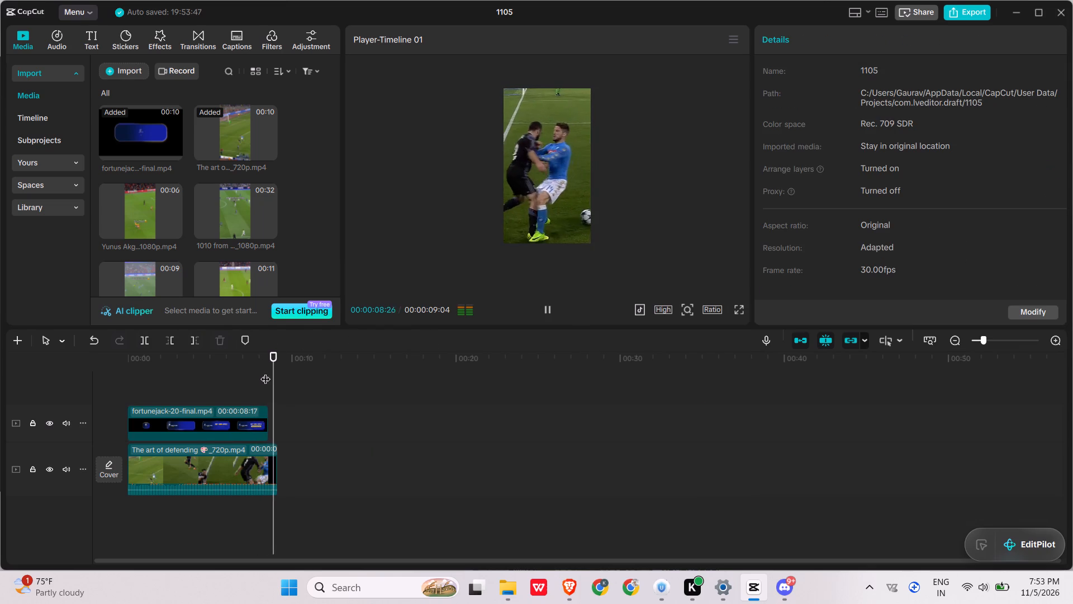
pyautogui.click(201, 384)
pyautogui.press('space')
pyautogui.press('space')
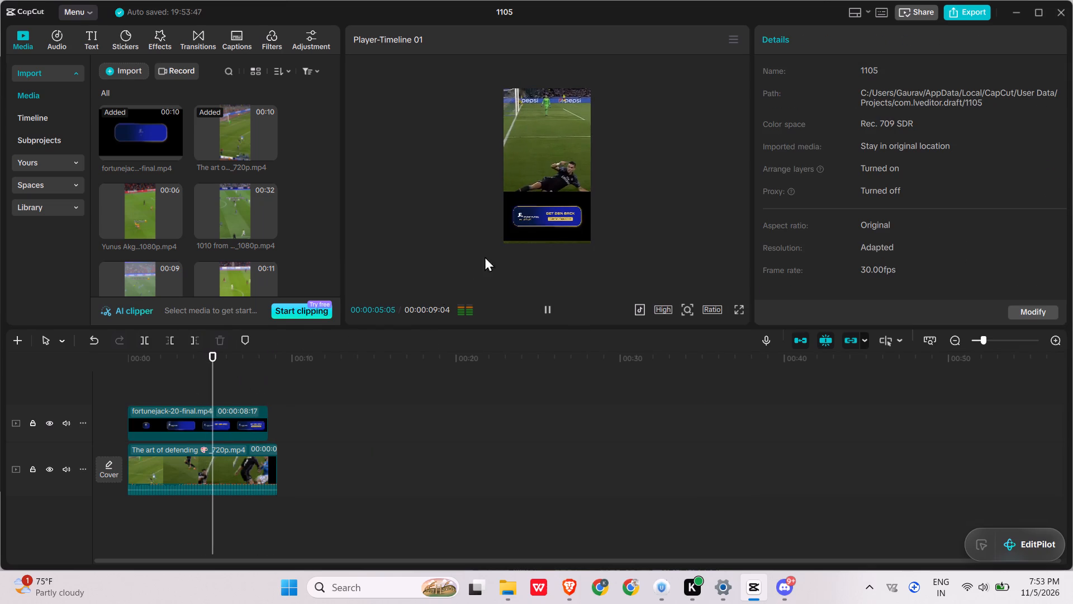
pyautogui.click(180, 417)
pyautogui.click(866, 75)
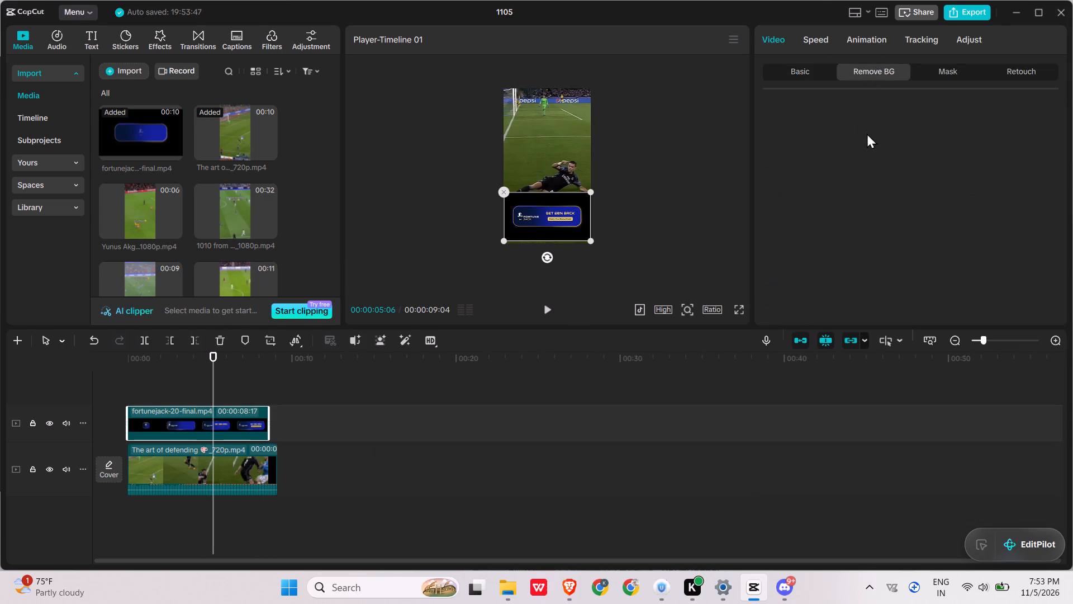
pyautogui.click(764, 137)
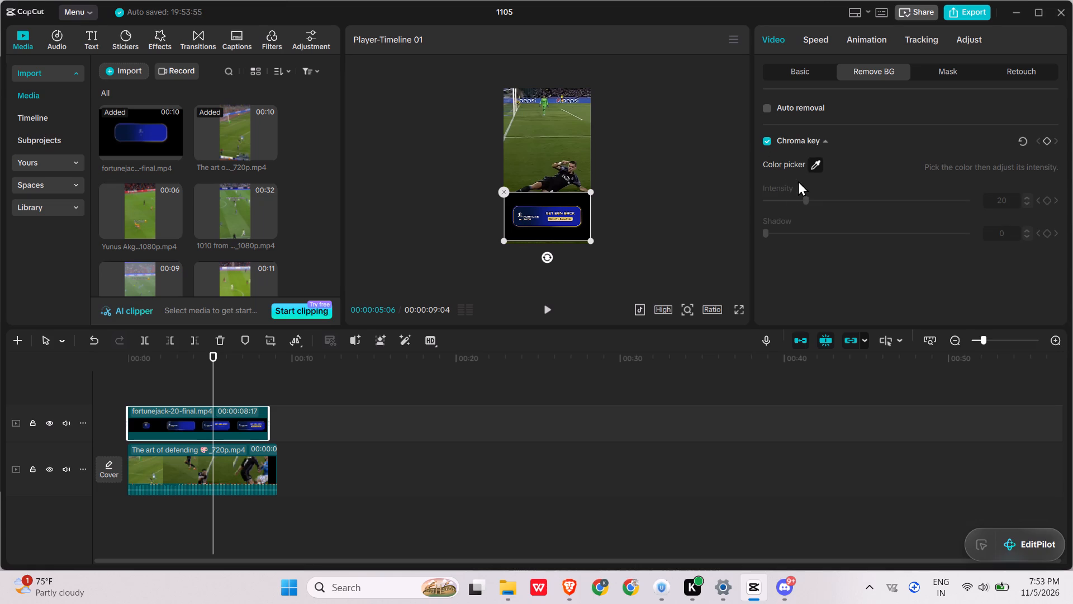
pyautogui.click(809, 165)
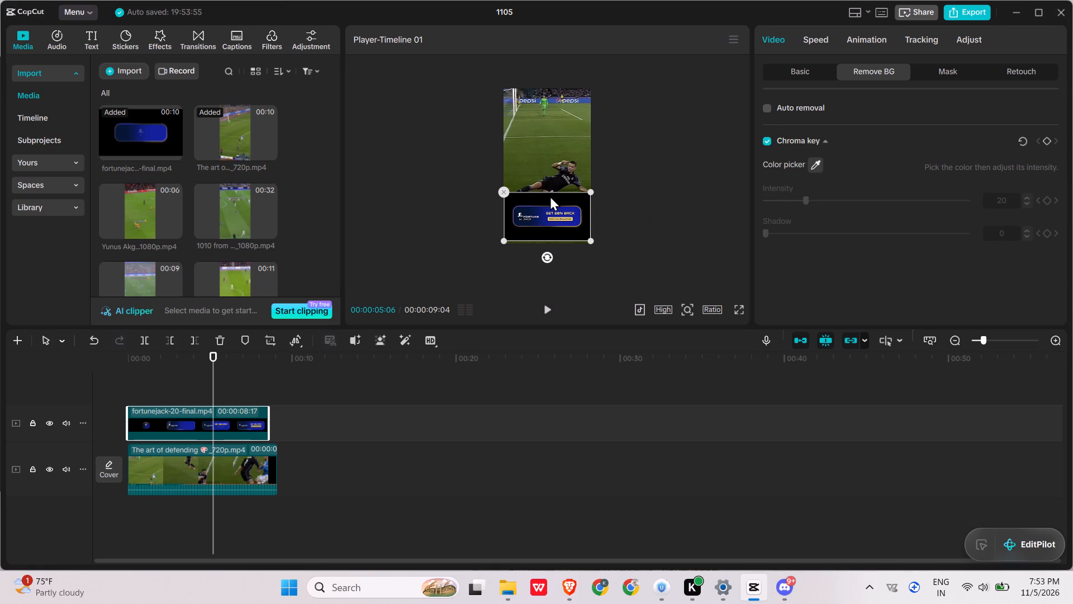
pyautogui.click(549, 196)
pyautogui.click(813, 169)
pyautogui.click(582, 201)
# Set the banner's chroma key intensity to 2 and play the result full screen to check it.
pyautogui.moveTo(795, 202); pyautogui.dragTo(766, 199)
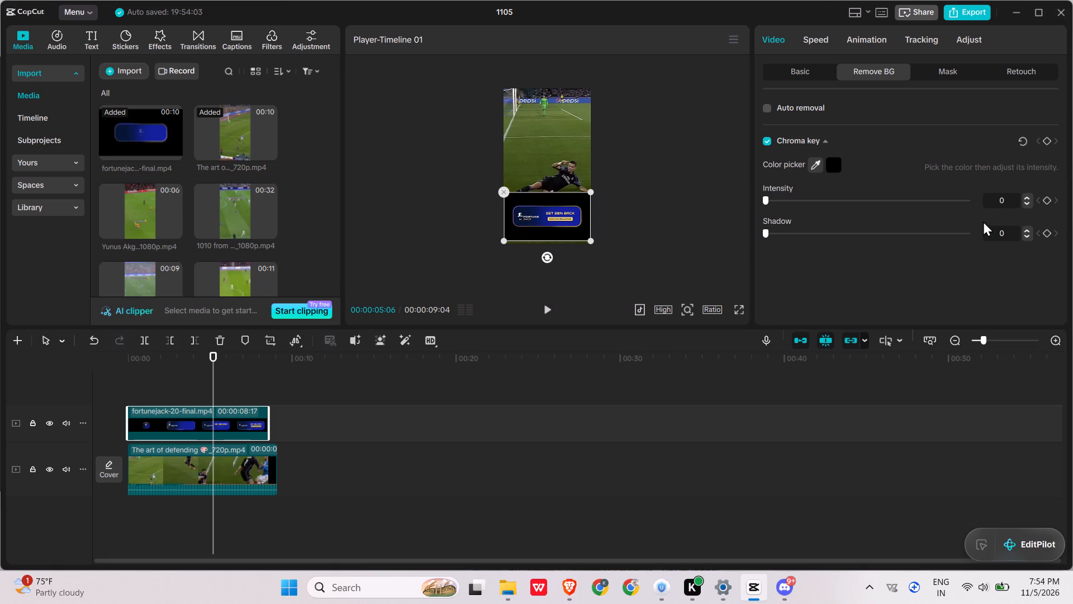
pyautogui.click(1025, 198)
pyautogui.click(1025, 197)
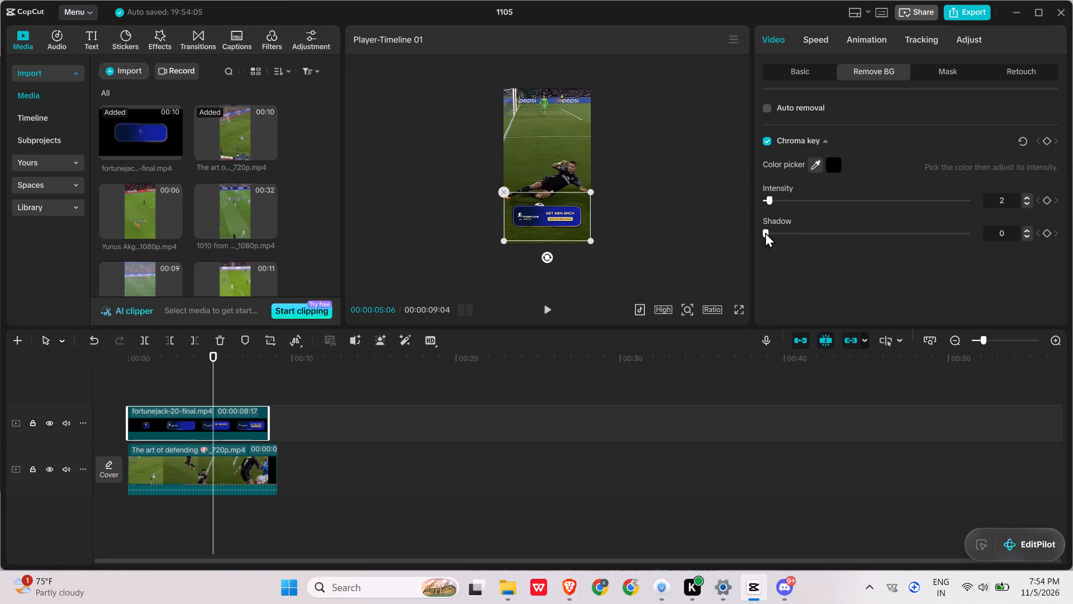
pyautogui.click(742, 307)
pyautogui.press('space')
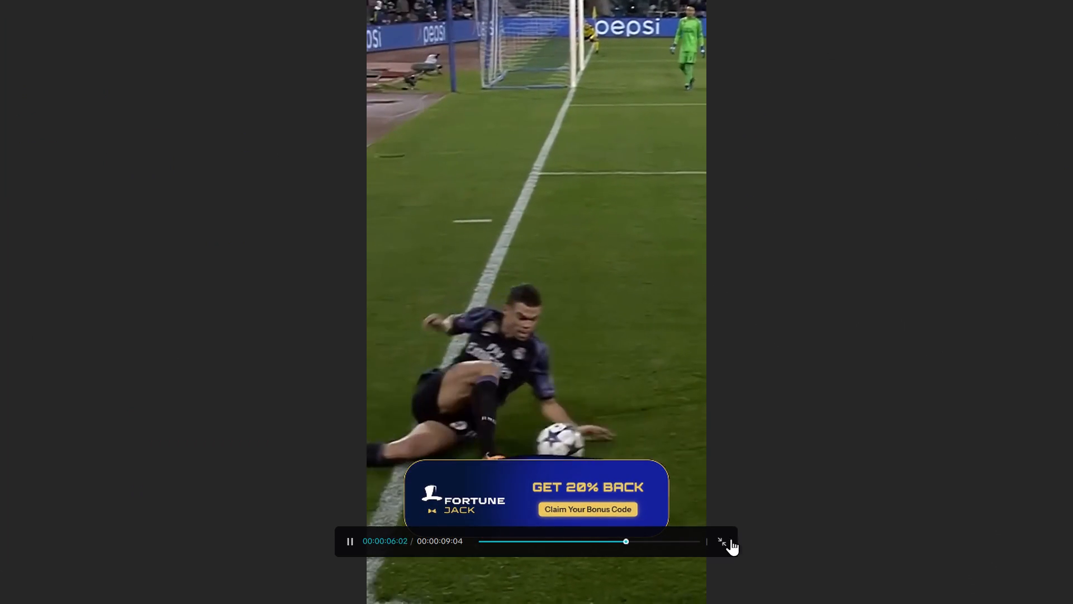
pyautogui.click(723, 539)
pyautogui.press('space')
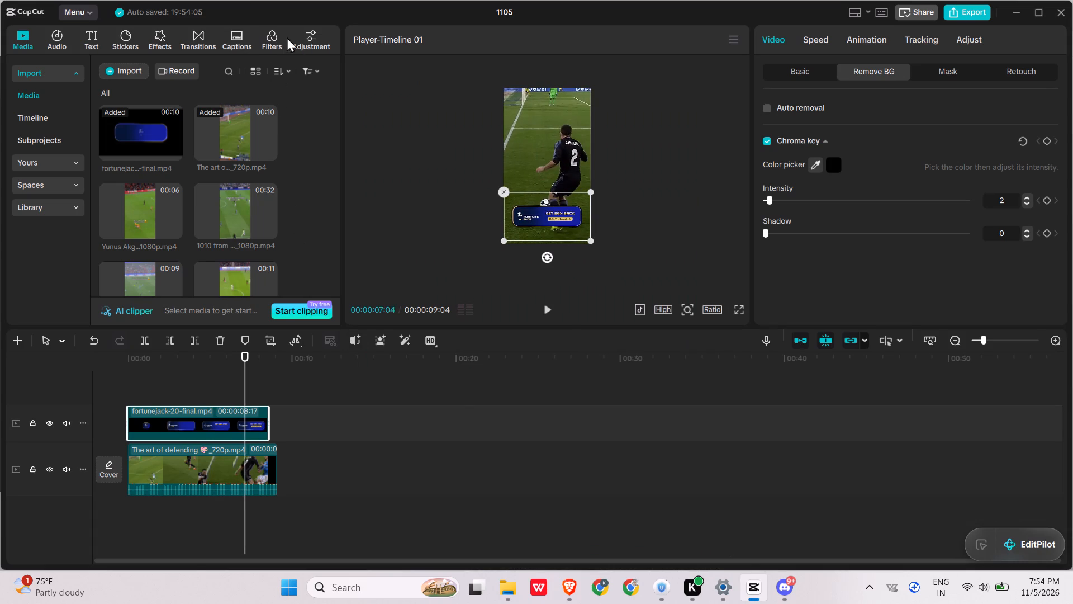
# Add the 8K filter and stretch it from the video's start to the football clip's end at 00:00:09:04.
pyautogui.click(277, 44)
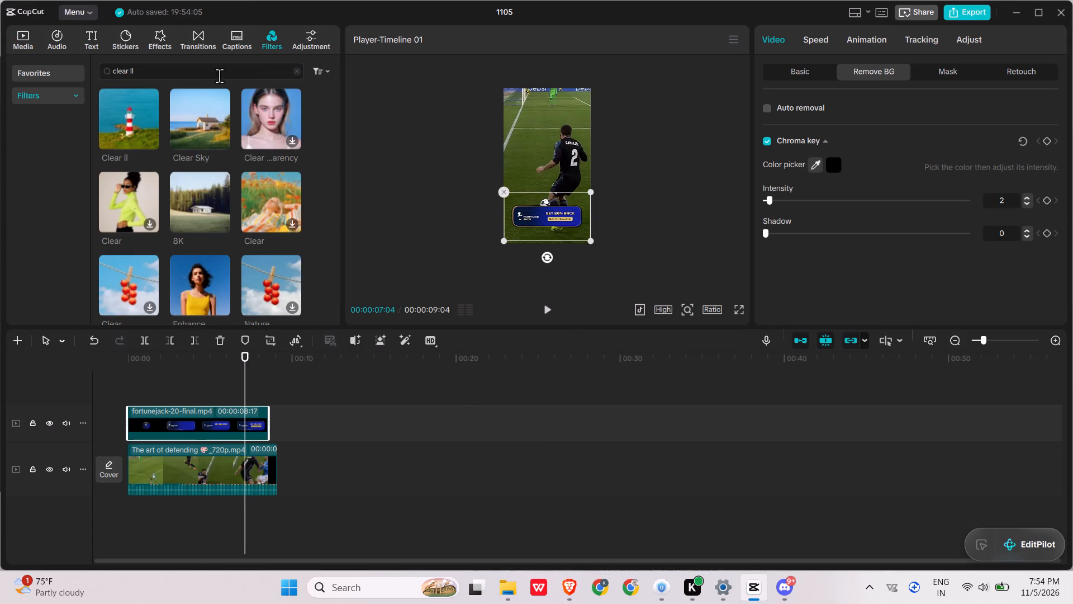
pyautogui.click(210, 206)
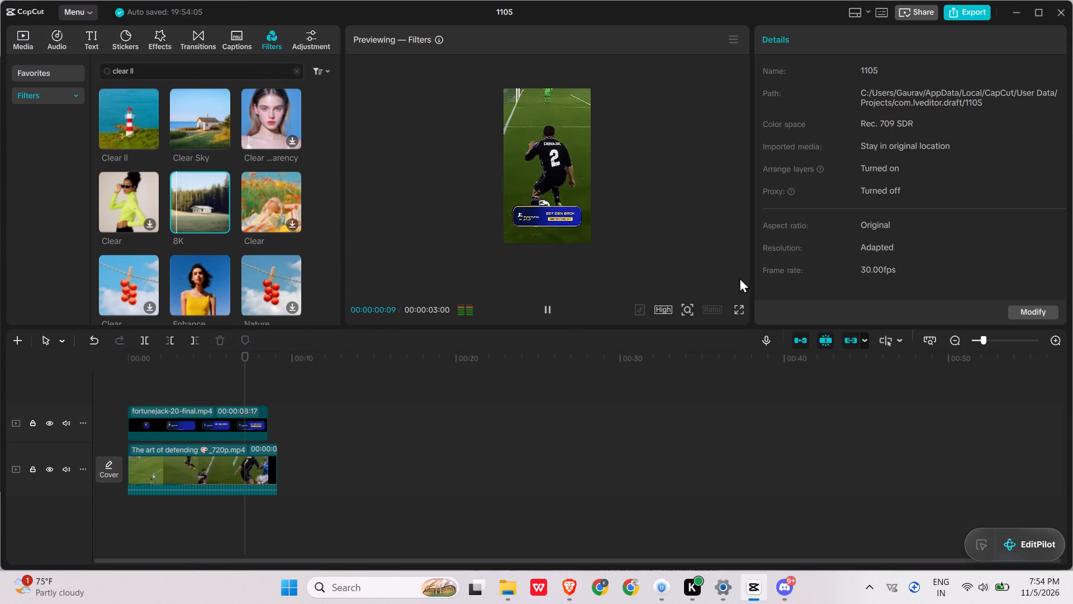
pyautogui.click(222, 224)
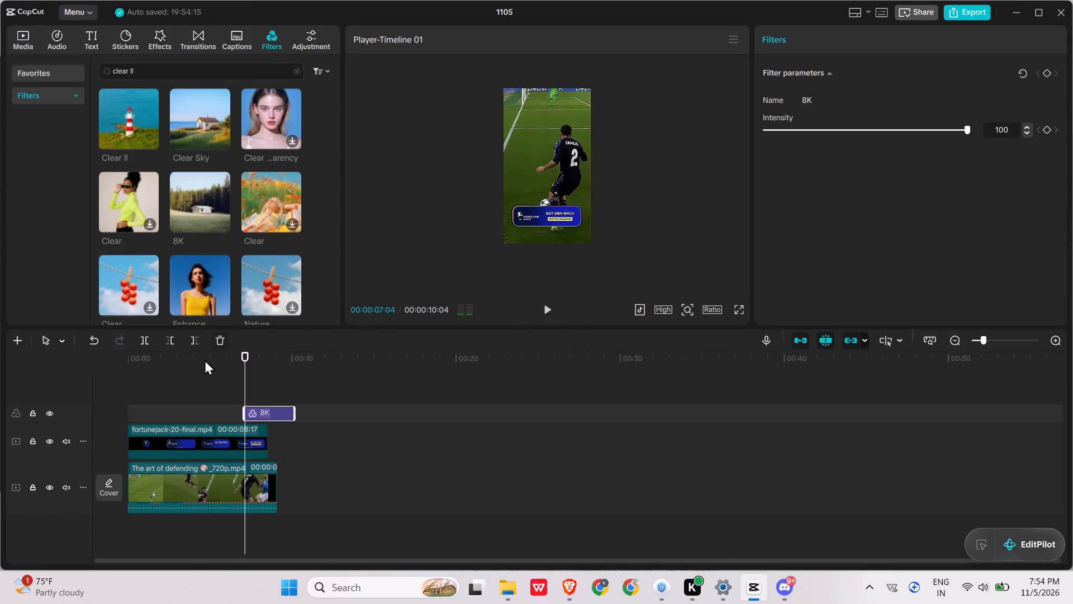
pyautogui.moveTo(244, 411); pyautogui.dragTo(82, 407)
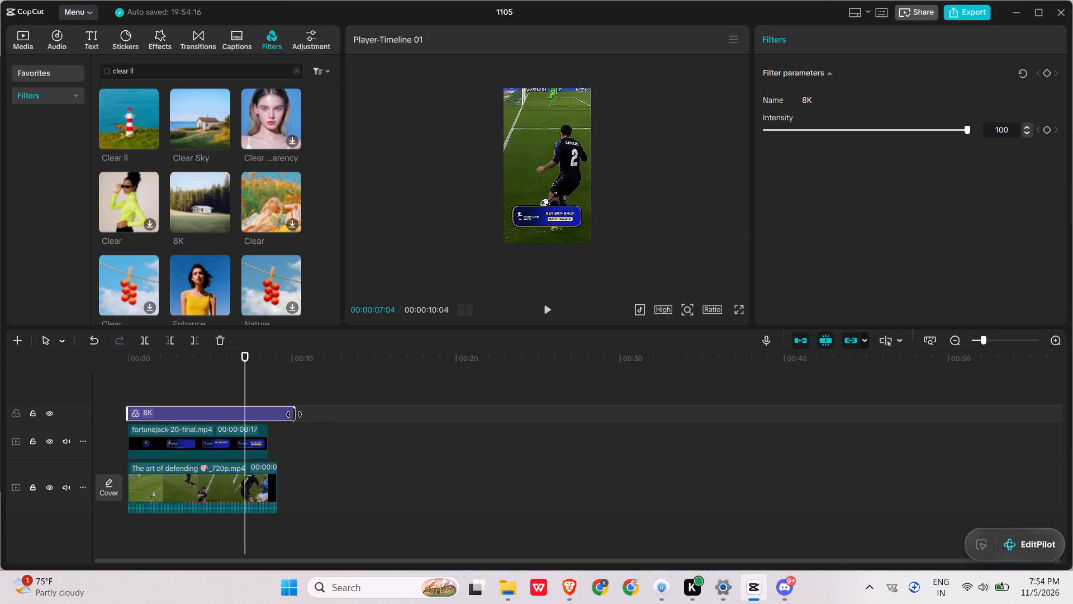
pyautogui.moveTo(294, 414); pyautogui.dragTo(278, 414)
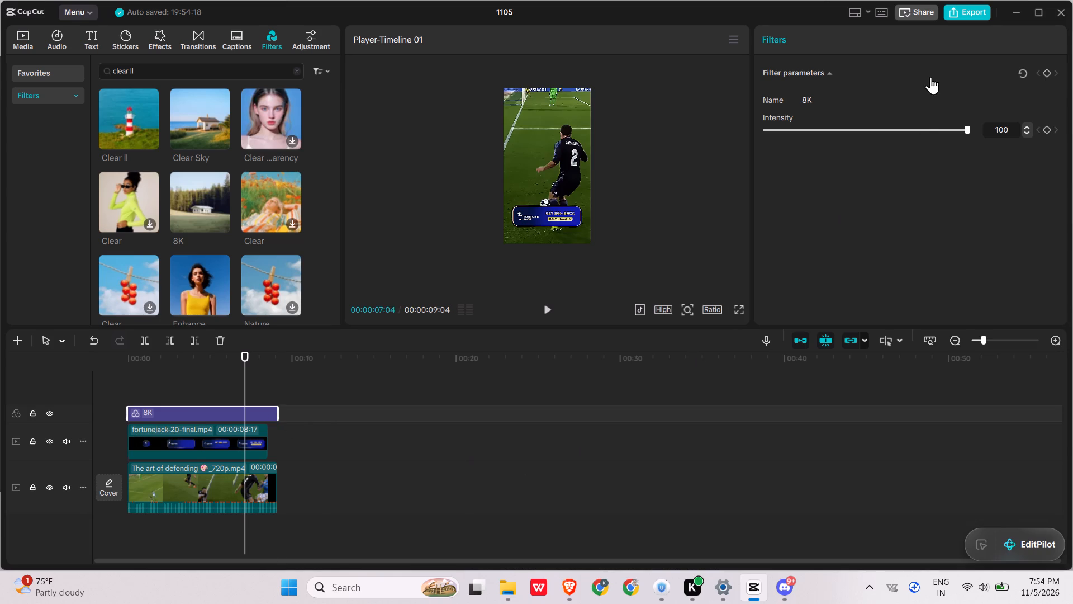
# Export the video as 1105(1) in 1080P mp4 with the frame rate set to 60fps.
pyautogui.click(955, 21)
pyautogui.click(955, 17)
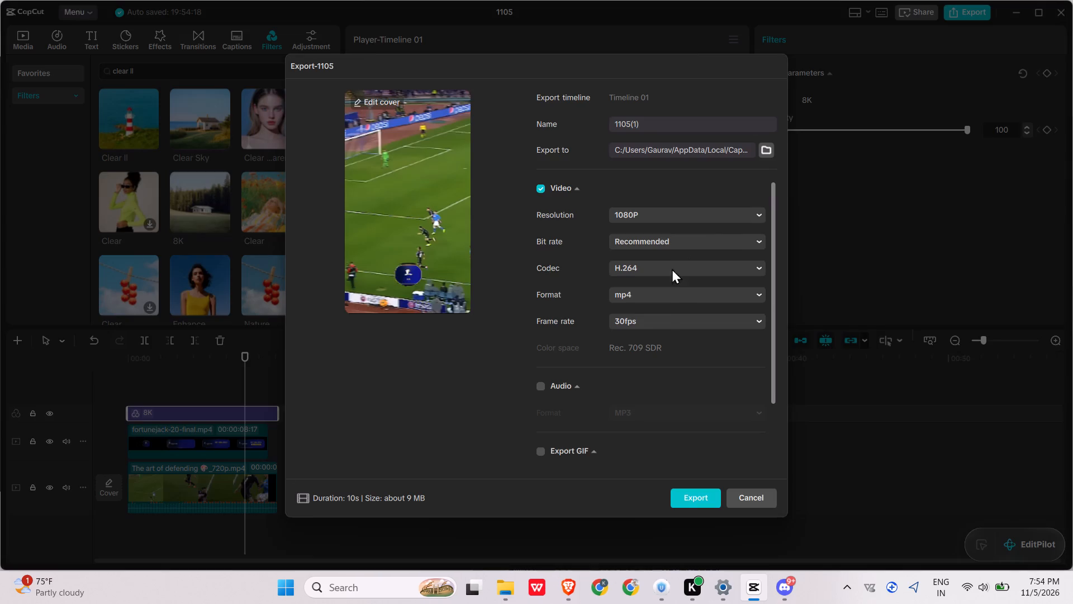
pyautogui.click(651, 325)
pyautogui.click(645, 479)
pyautogui.click(692, 502)
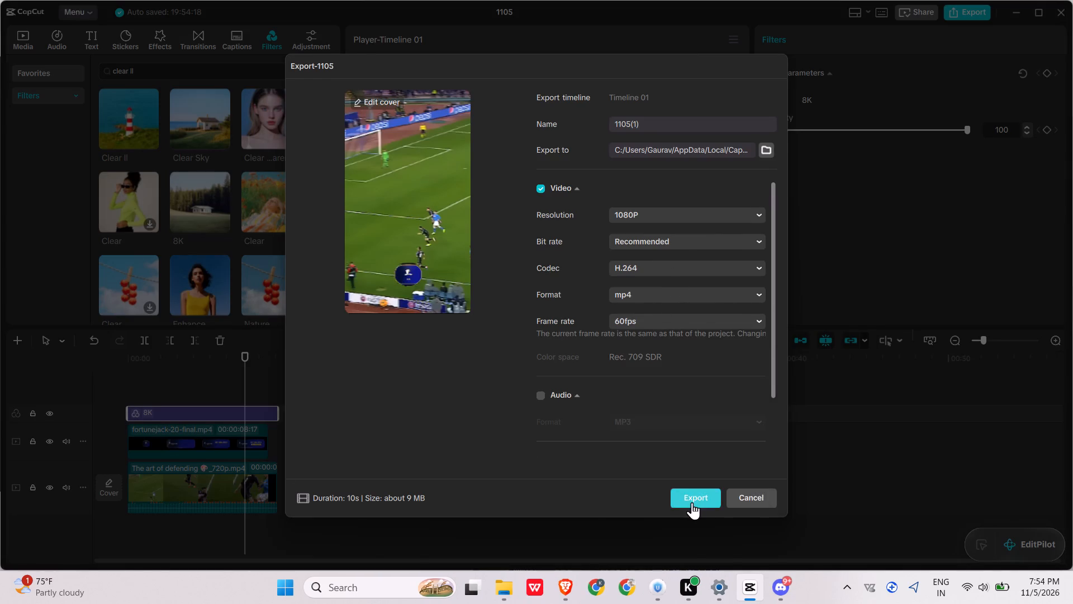
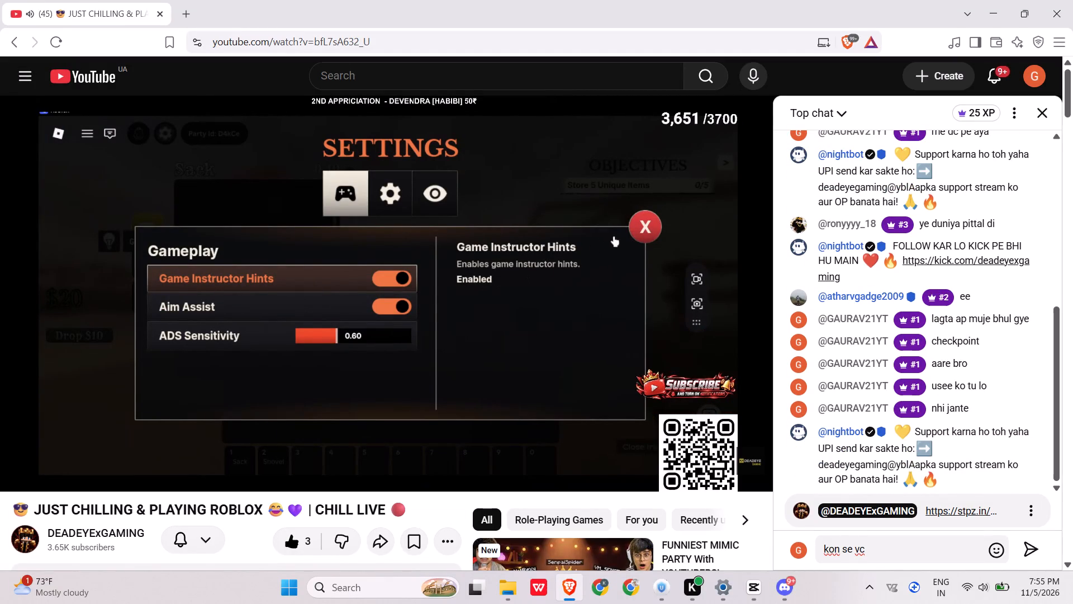
# Complete and send the live chat message "kon se vc hu" on the YouTube stream.
pyautogui.write('hu')
pyautogui.press('Return')
pyautogui.press('k')
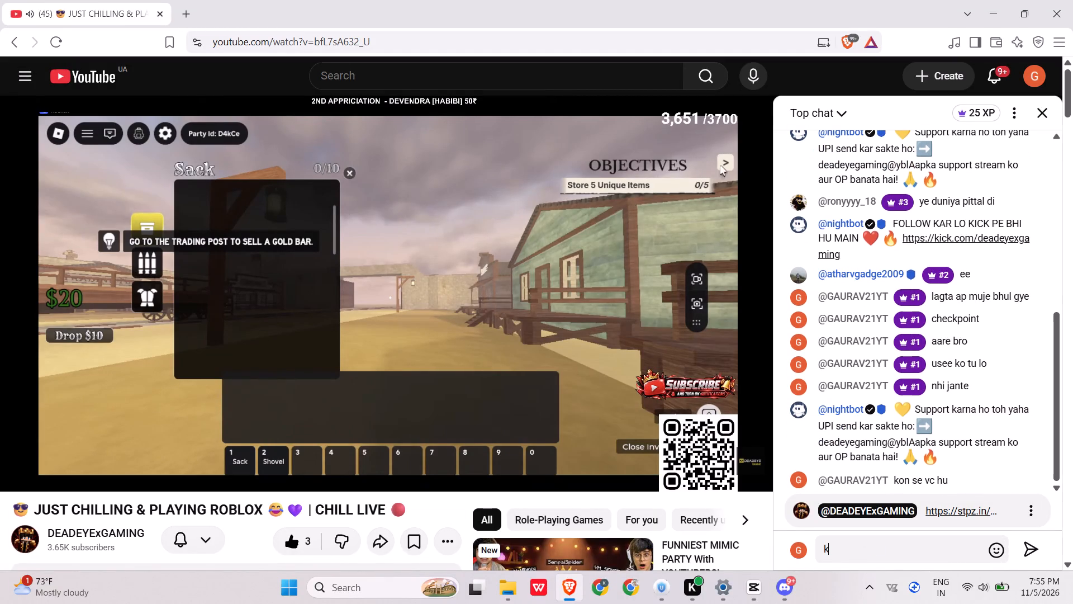
pyautogui.press('BackSpace')
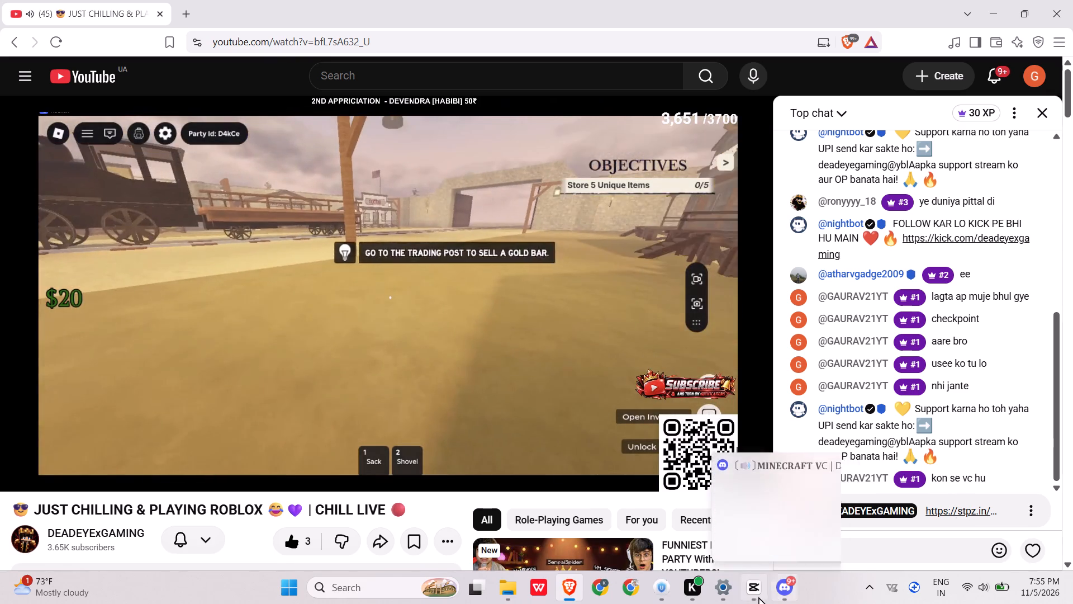
# Switch to CapCut and delete the "The art of defending" video from the project media, including its use on the track.
pyautogui.click(757, 597)
pyautogui.click(208, 482)
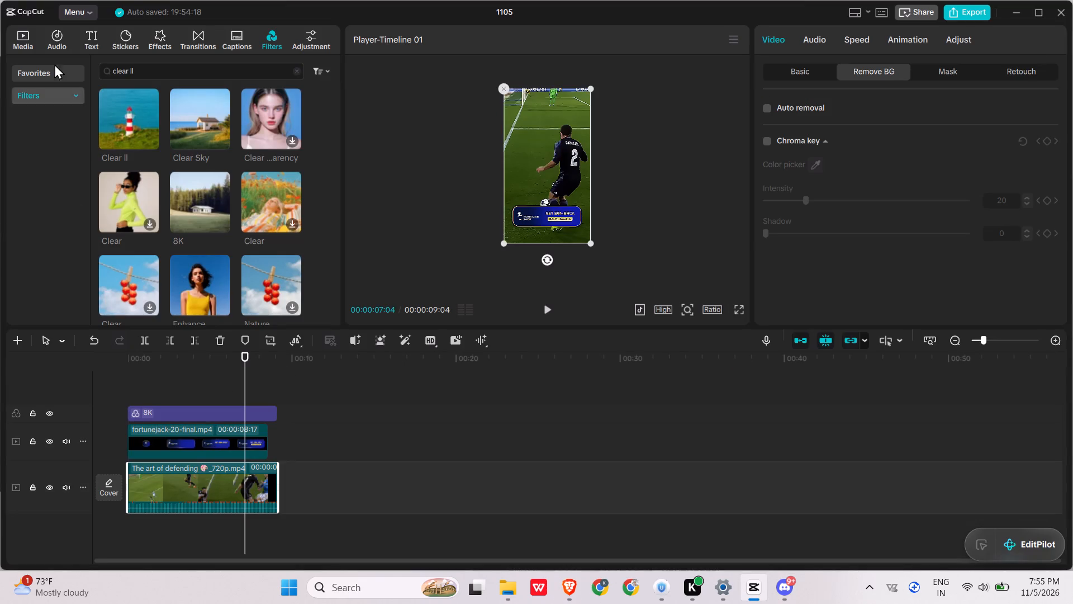
pyautogui.click(22, 33)
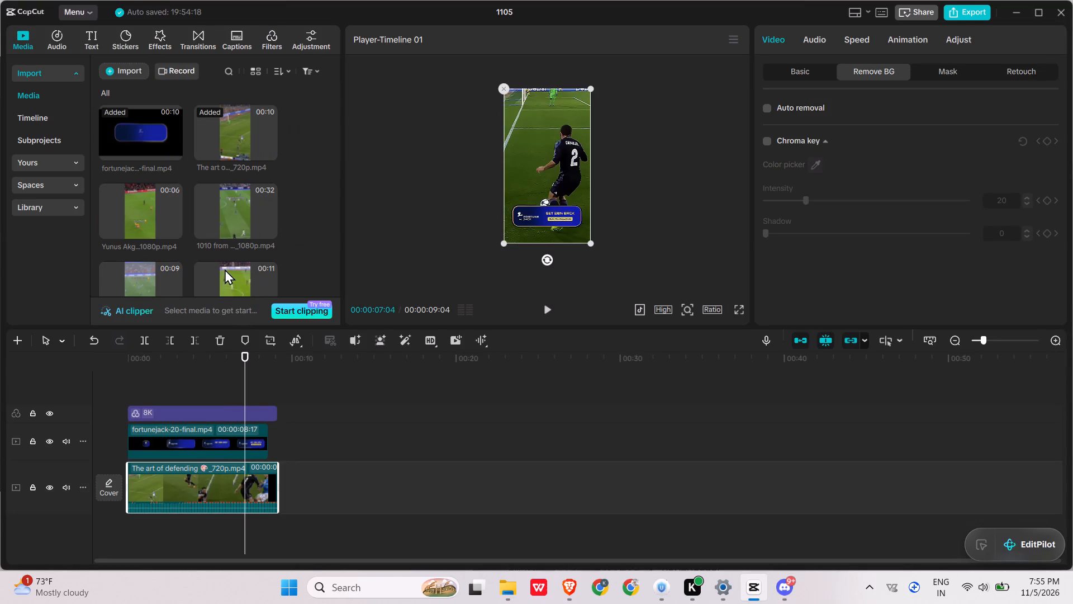
pyautogui.click(247, 134)
pyautogui.click(197, 473)
pyautogui.press('space')
pyautogui.press('space')
pyautogui.moveTo(136, 360); pyautogui.dragTo(112, 357)
pyautogui.press('space')
pyautogui.press('space')
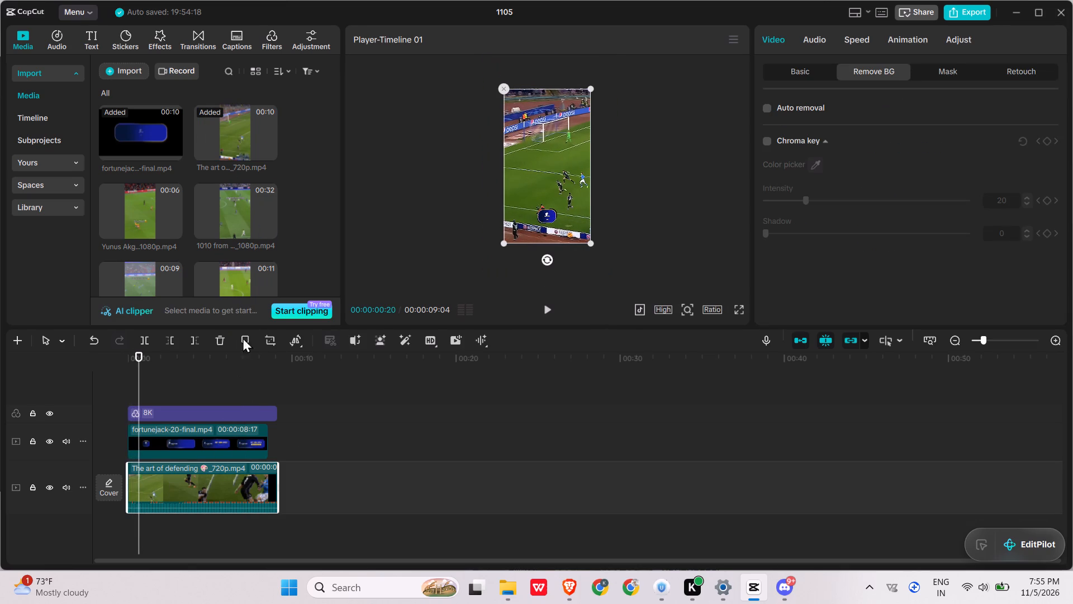
pyautogui.click(231, 114)
pyautogui.press('BackSpace')
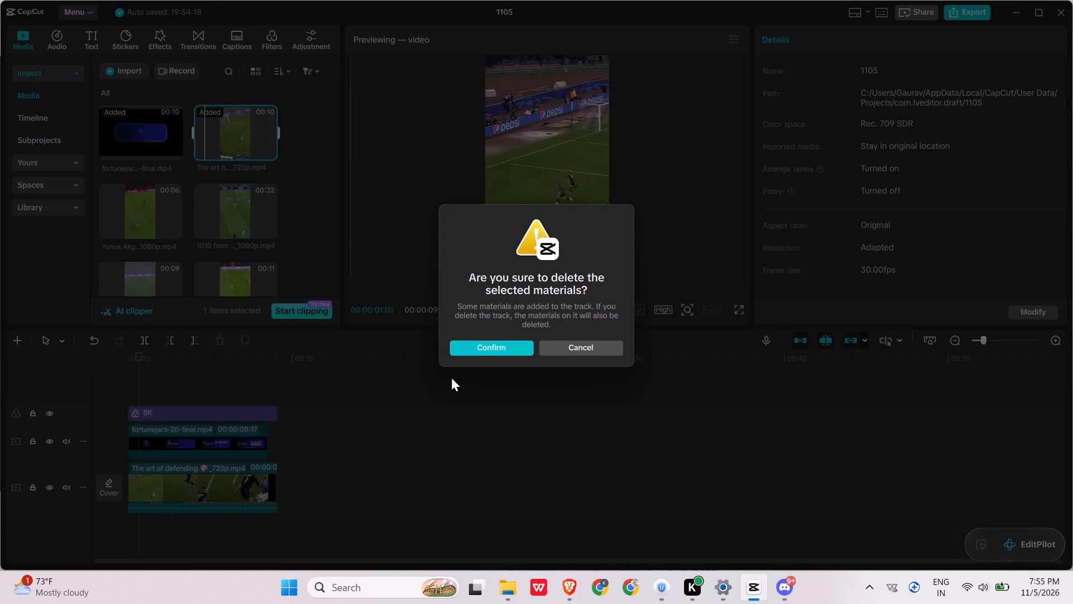
pyautogui.click(484, 347)
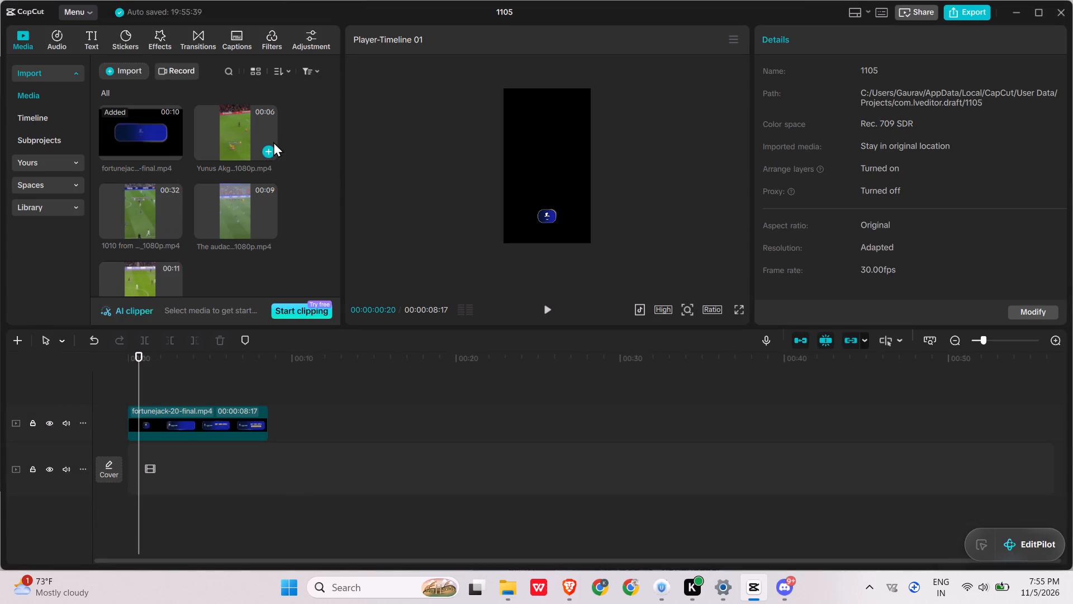
# Add the Yunus Akgün clip to the main track and shorten the Fortune Jack banner to just before the clip's end at 00:00:05:03.
pyautogui.click(240, 145)
pyautogui.click(270, 149)
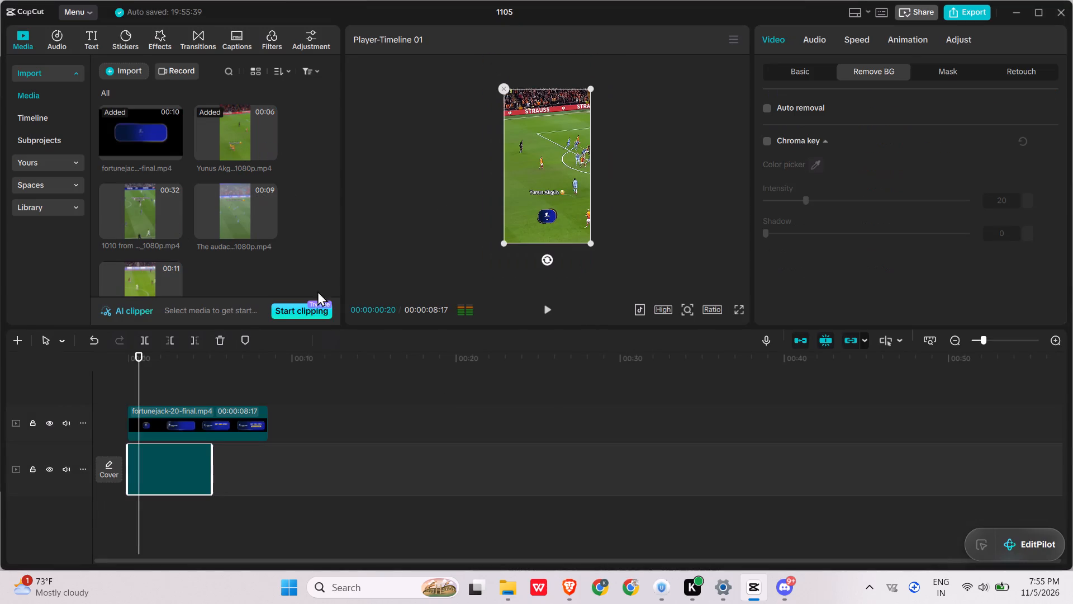
pyautogui.click(250, 427)
pyautogui.moveTo(267, 425); pyautogui.dragTo(211, 425)
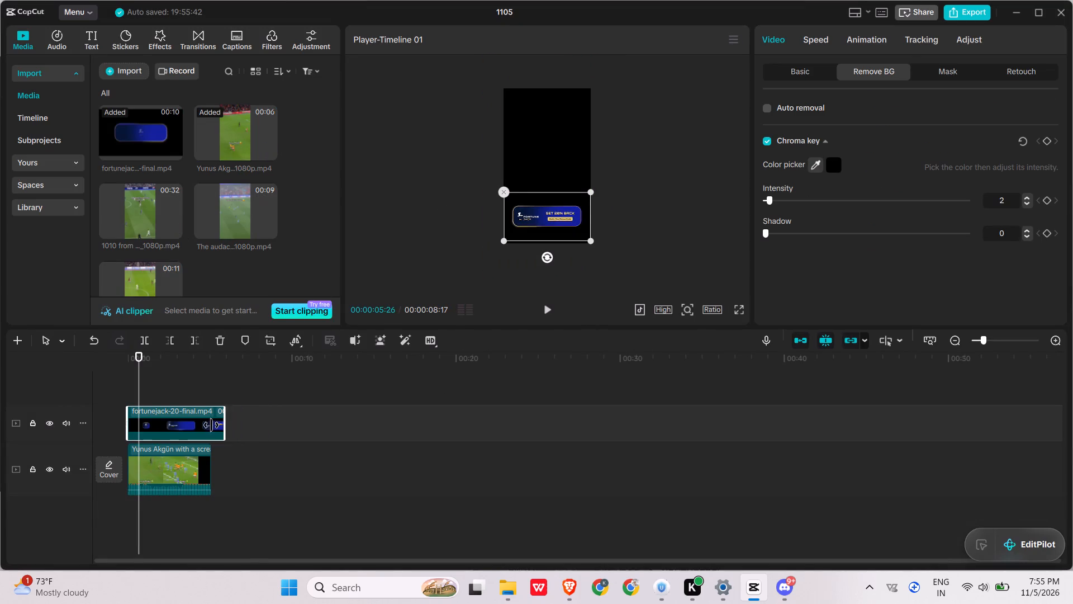
pyautogui.moveTo(211, 425); pyautogui.dragTo(203, 427)
# Play the Yunus Akgün clip with its banner, including full screen, to check the composition.
pyautogui.press('space')
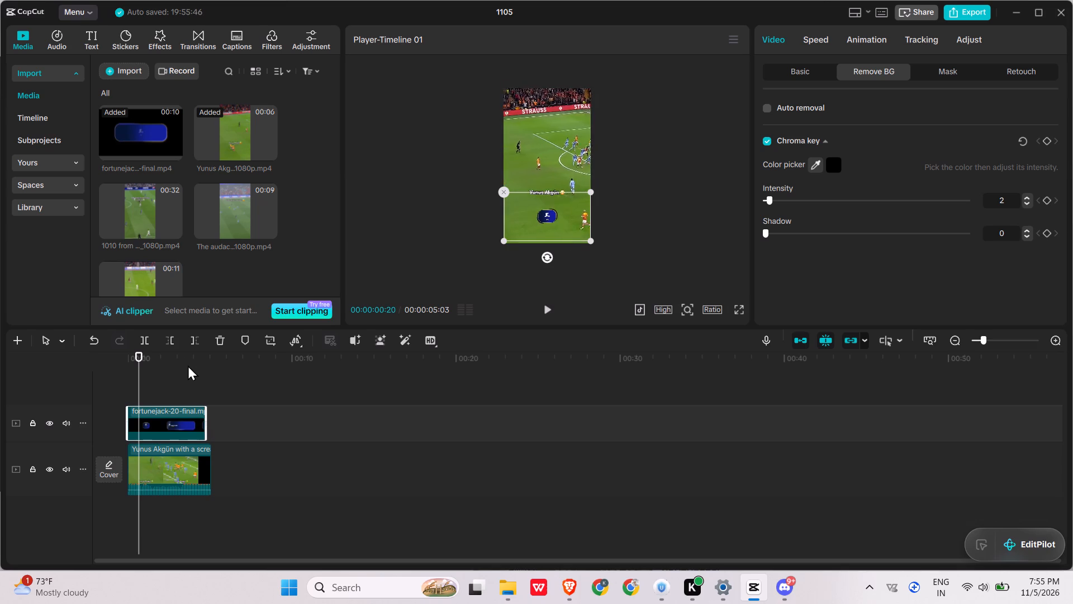
pyautogui.click(184, 356)
pyautogui.press('space')
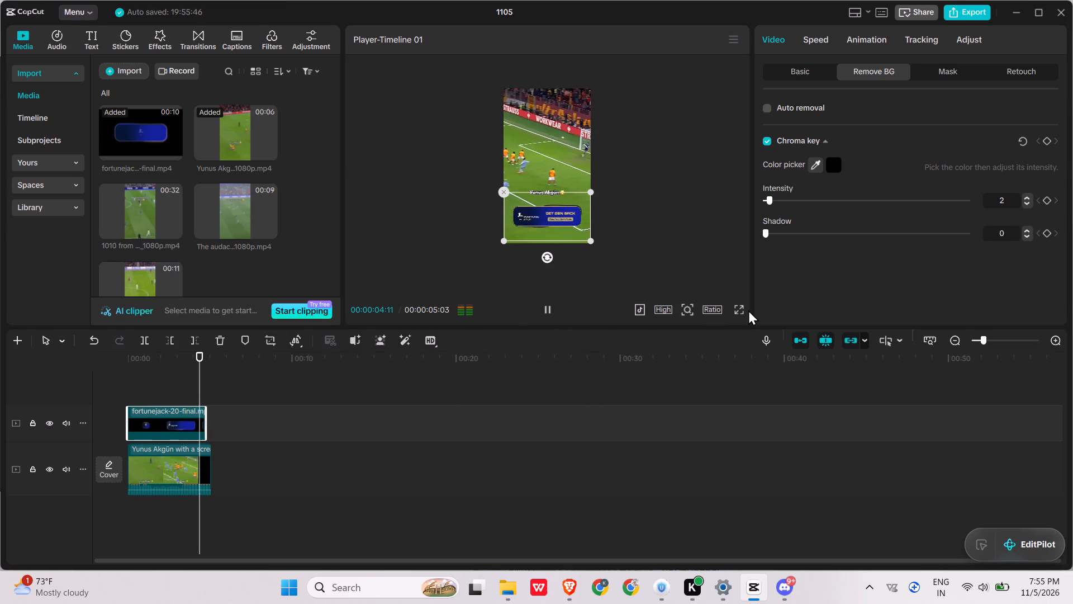
pyautogui.click(741, 308)
pyautogui.press('space')
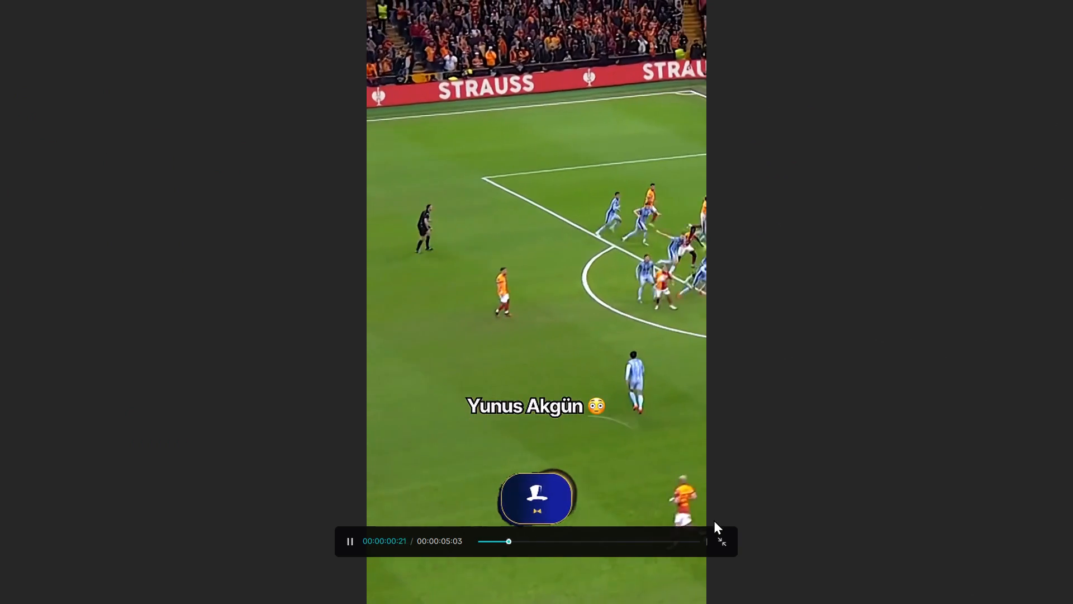
pyautogui.click(715, 546)
pyautogui.press('space')
pyautogui.click(208, 423)
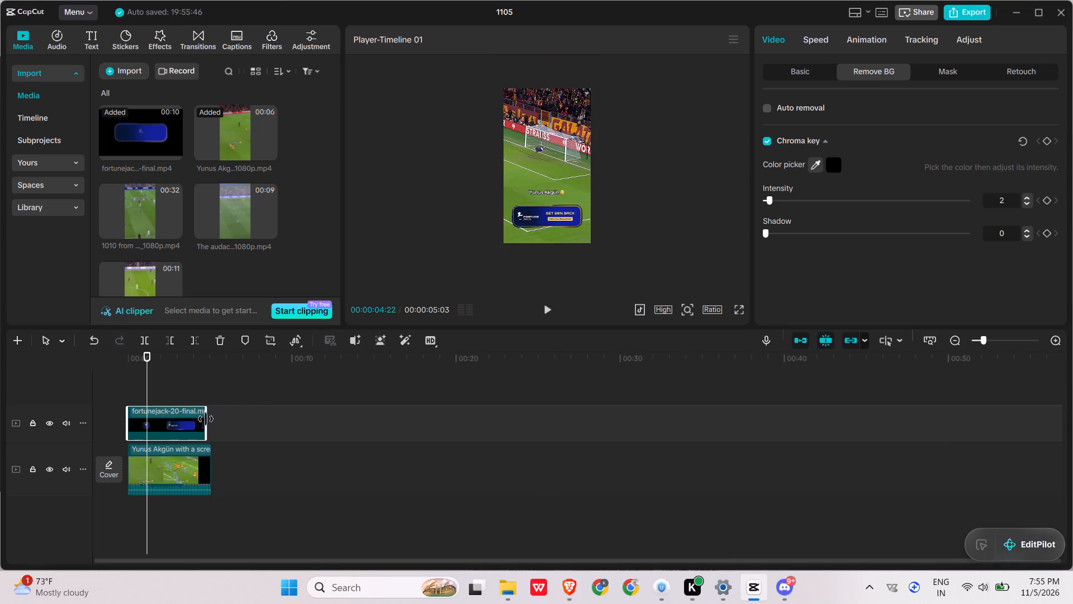
# Switch to Chrome, open the Clipster Discover page and filter the Instagram campaigns to Logo.
pyautogui.click(563, 582)
pyautogui.click(634, 598)
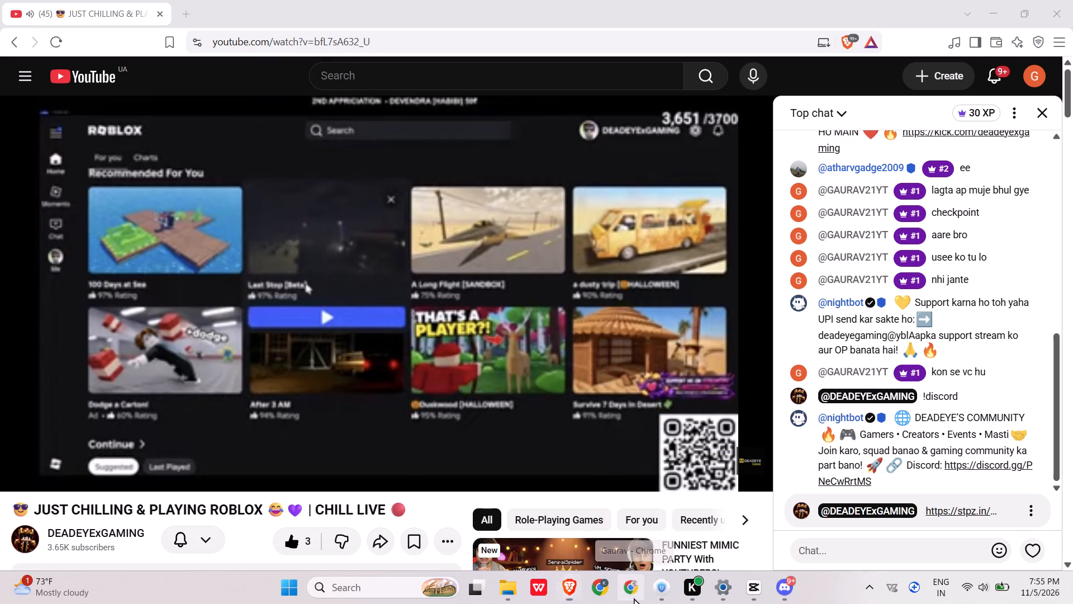
pyautogui.click(662, 594)
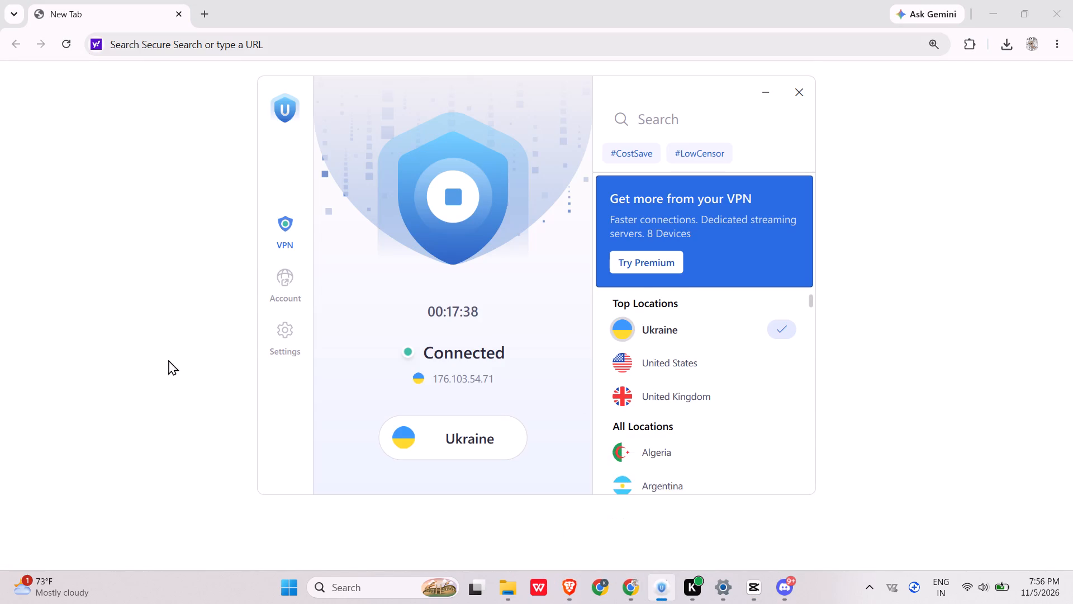
pyautogui.click(144, 345)
pyautogui.press('v')
pyautogui.click(206, 37)
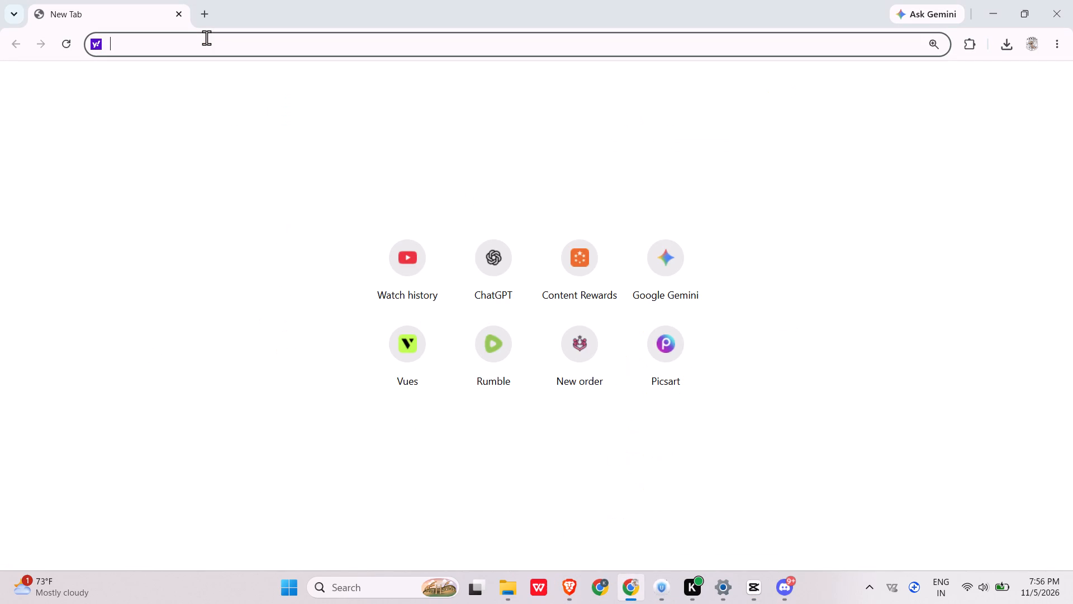
pyautogui.press('c')
pyautogui.press('Return')
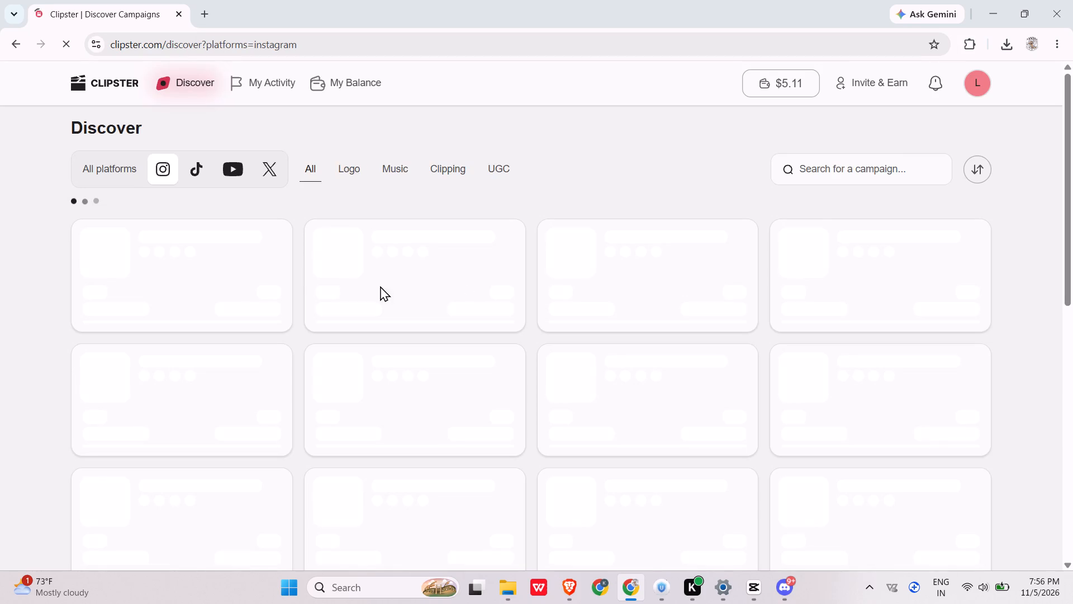
pyautogui.click(350, 171)
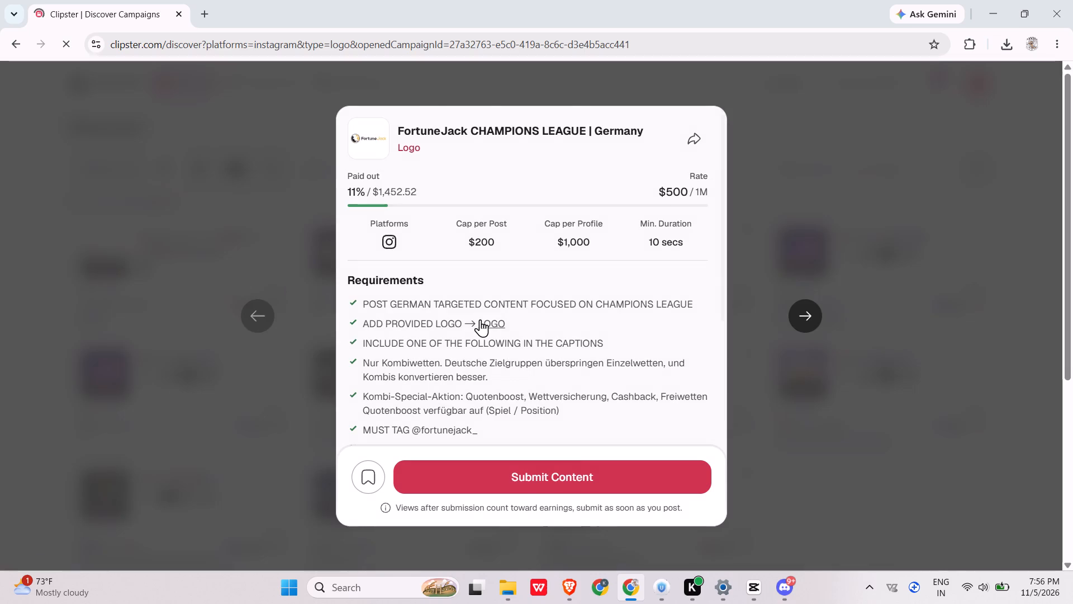
# Review the requirements and example videos of the FortuneJack CHAMPIONS LEAGUE | Germany campaign, then close it and leave Chrome.
pyautogui.scroll(-3, 480, 319)
pyautogui.scroll(-2, 429, 258)
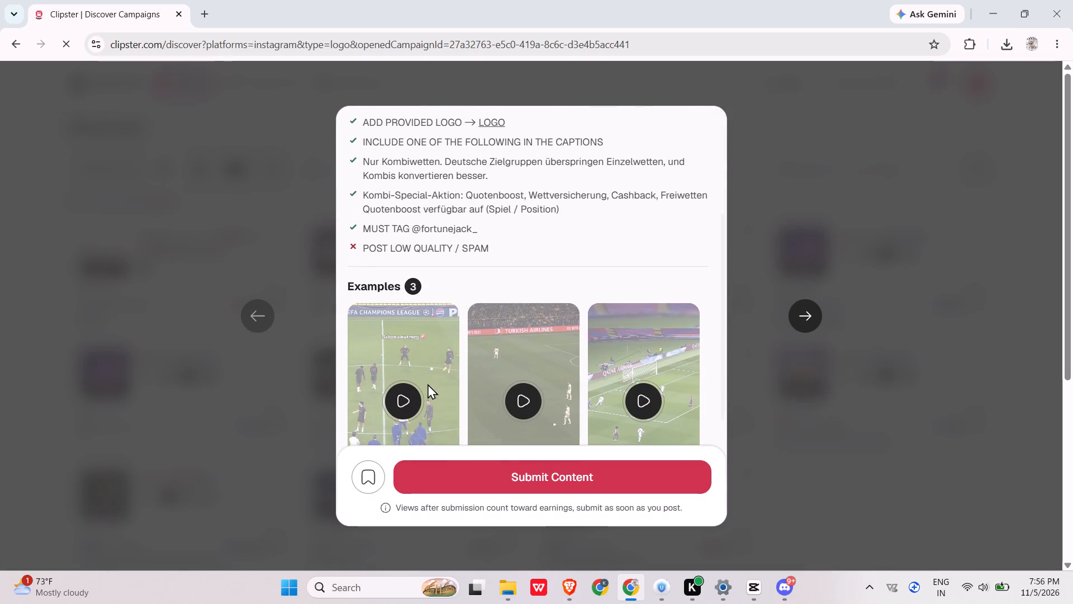
pyautogui.scroll(-1, 428, 384)
pyautogui.scroll(1, 416, 388)
pyautogui.click(408, 338)
pyautogui.scroll(1, 408, 338)
pyautogui.click(408, 342)
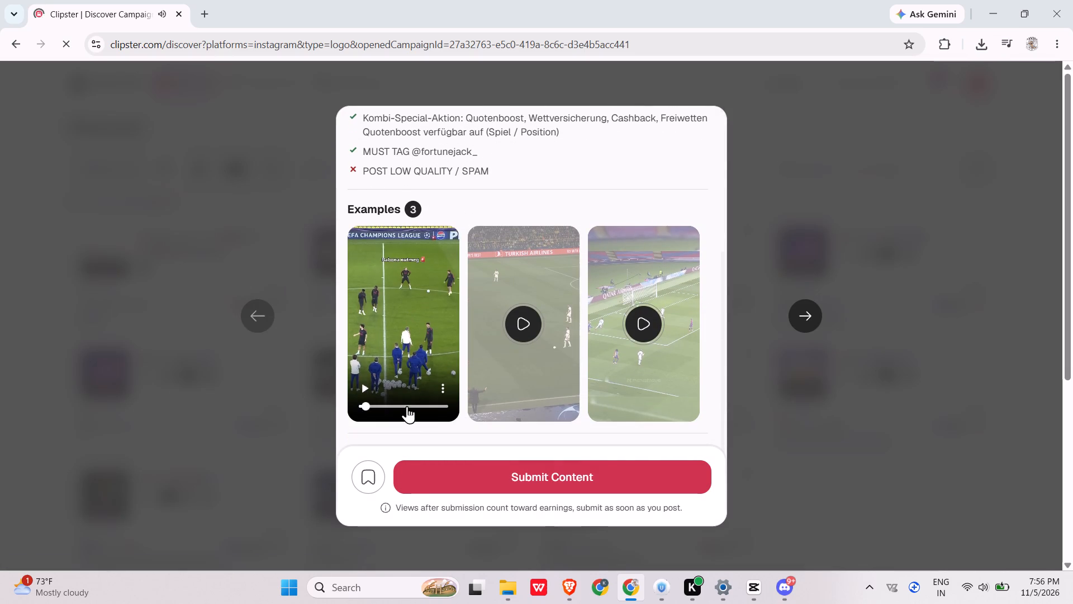
pyautogui.moveTo(407, 406); pyautogui.dragTo(446, 409)
pyautogui.scroll(1, 426, 405)
pyautogui.click(407, 407)
pyautogui.scroll(1, 405, 407)
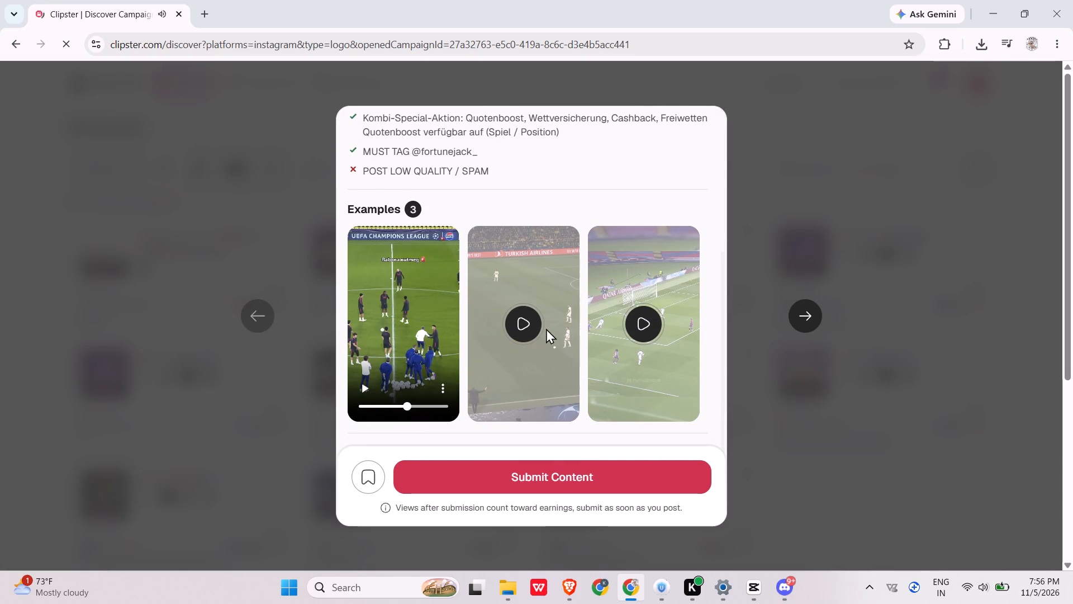
pyautogui.click(540, 326)
pyautogui.scroll(1, 279, 268)
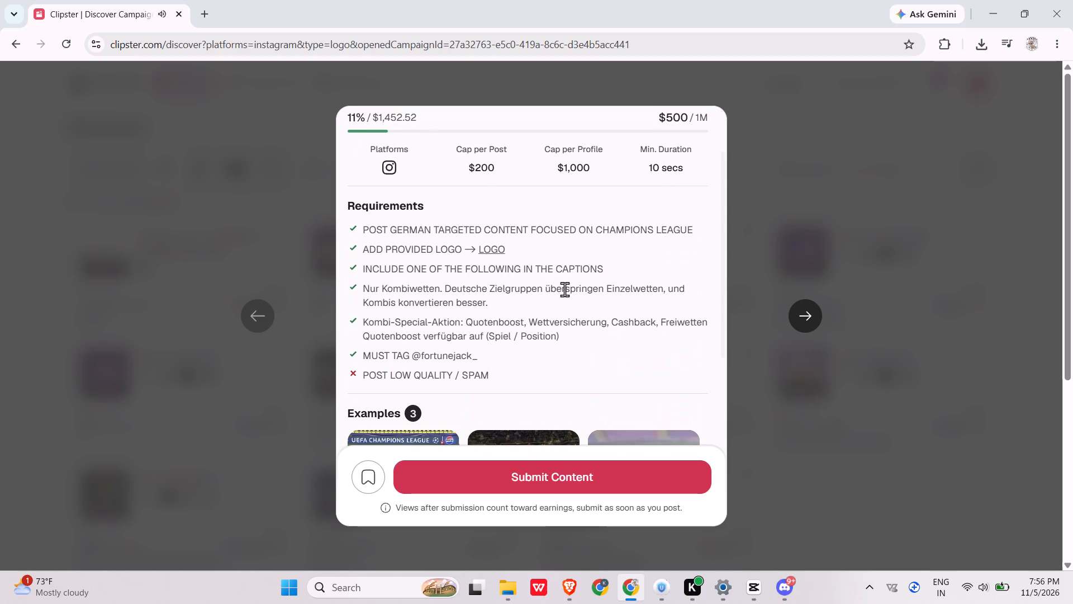
pyautogui.click(206, 197)
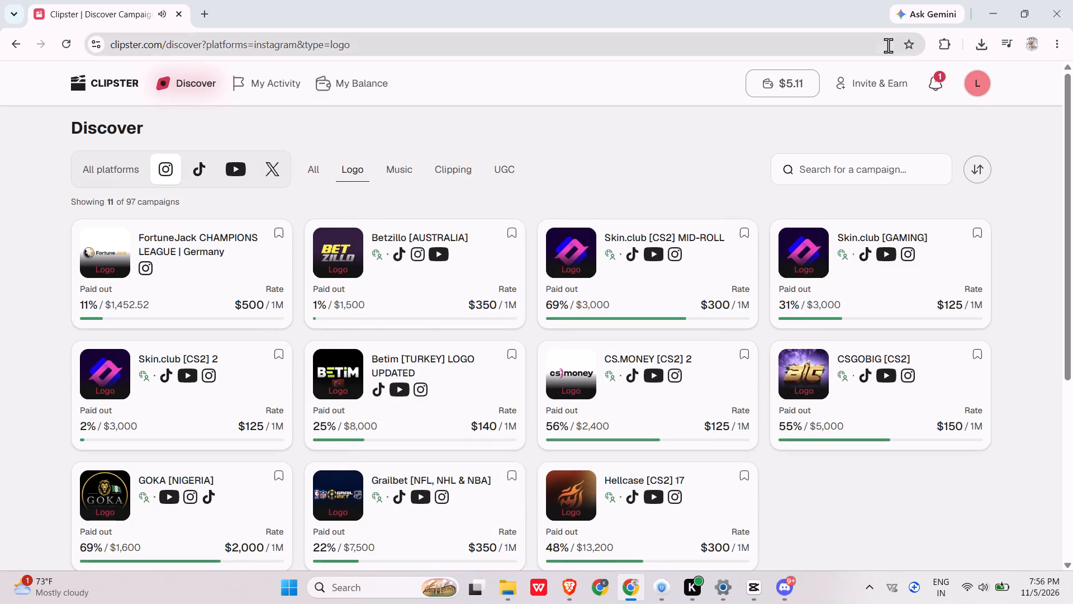
pyautogui.click(990, 17)
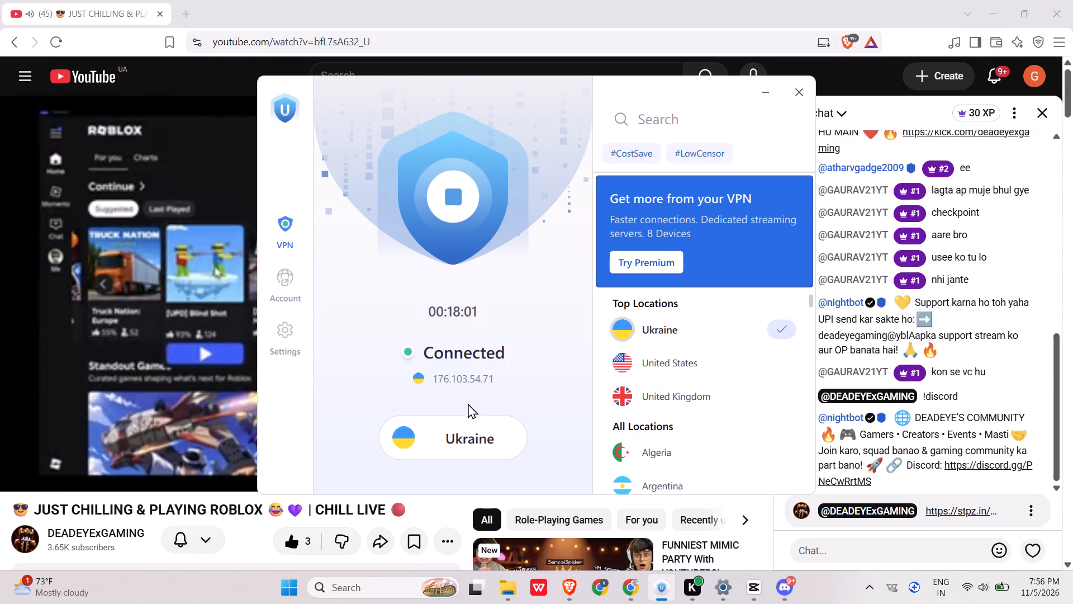
pyautogui.click(238, 533)
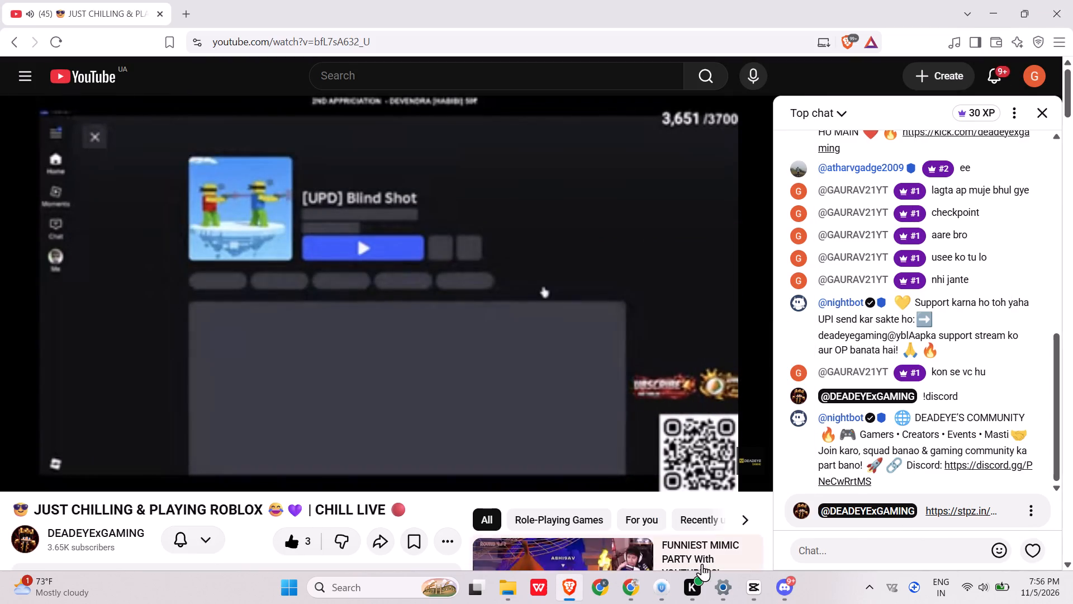
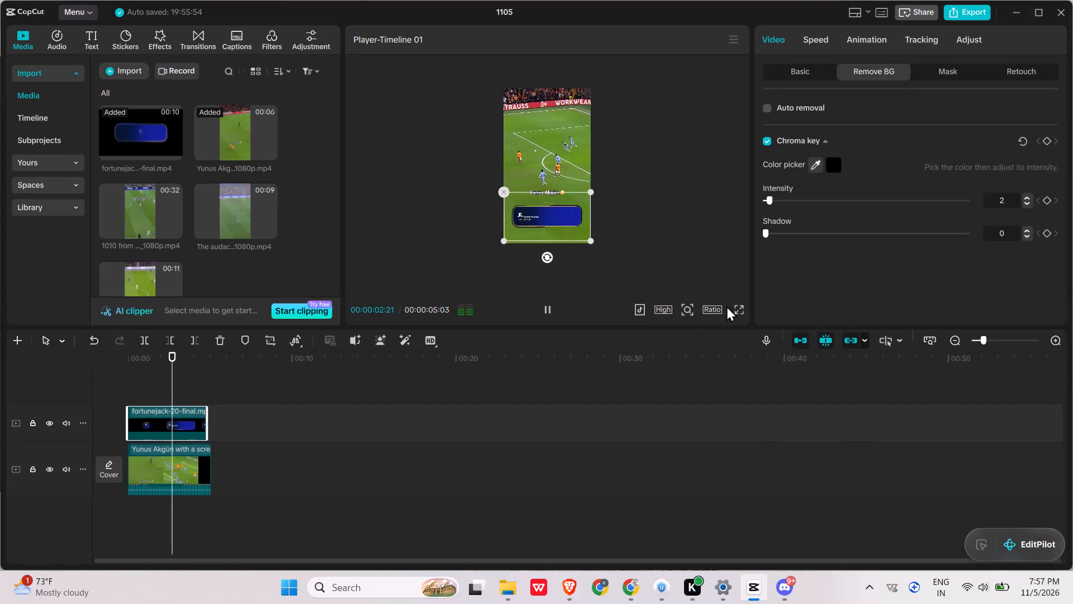
# Add the 8K filter above the banner and fit its length to end with the Yunus Akgün clip.
pyautogui.click(274, 42)
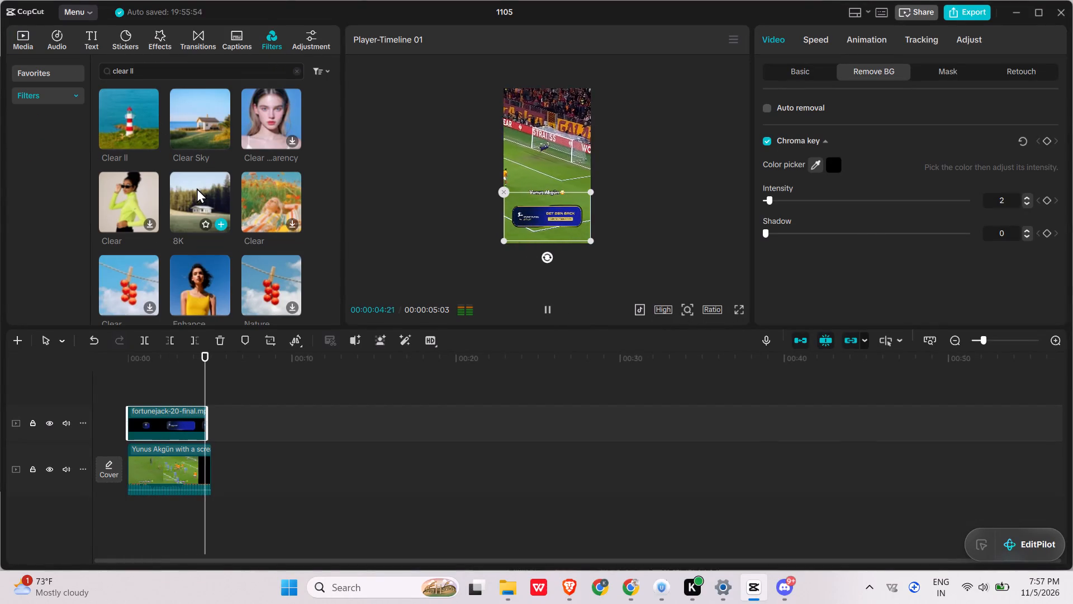
pyautogui.click(195, 193)
pyautogui.click(219, 225)
pyautogui.moveTo(224, 421); pyautogui.dragTo(224, 416)
pyautogui.moveTo(222, 410); pyautogui.dragTo(109, 406)
pyautogui.moveTo(179, 416); pyautogui.dragTo(219, 413)
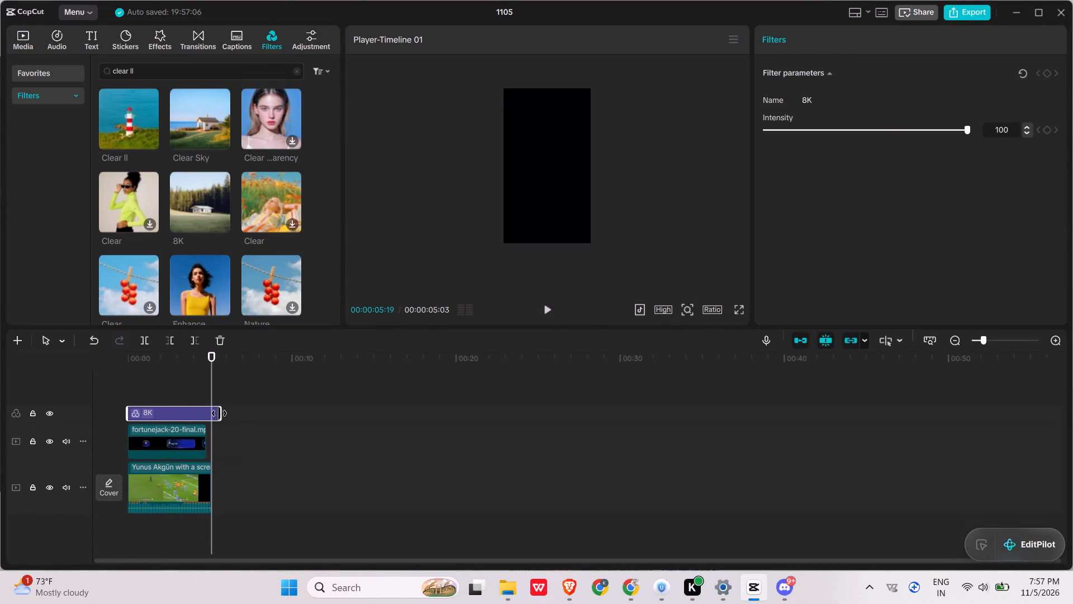
pyautogui.moveTo(219, 413); pyautogui.dragTo(210, 416)
pyautogui.press('space')
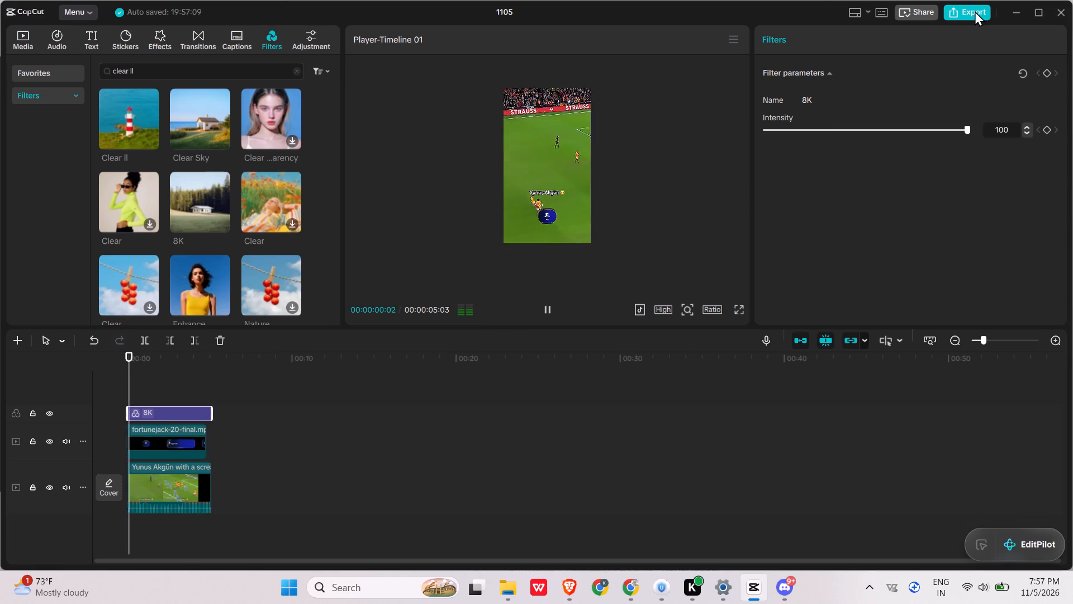
# Export the Yunus Akgün video as 1105(2) in 1080P mp4, choosing its frame rate, and close the finished export.
pyautogui.click(975, 11)
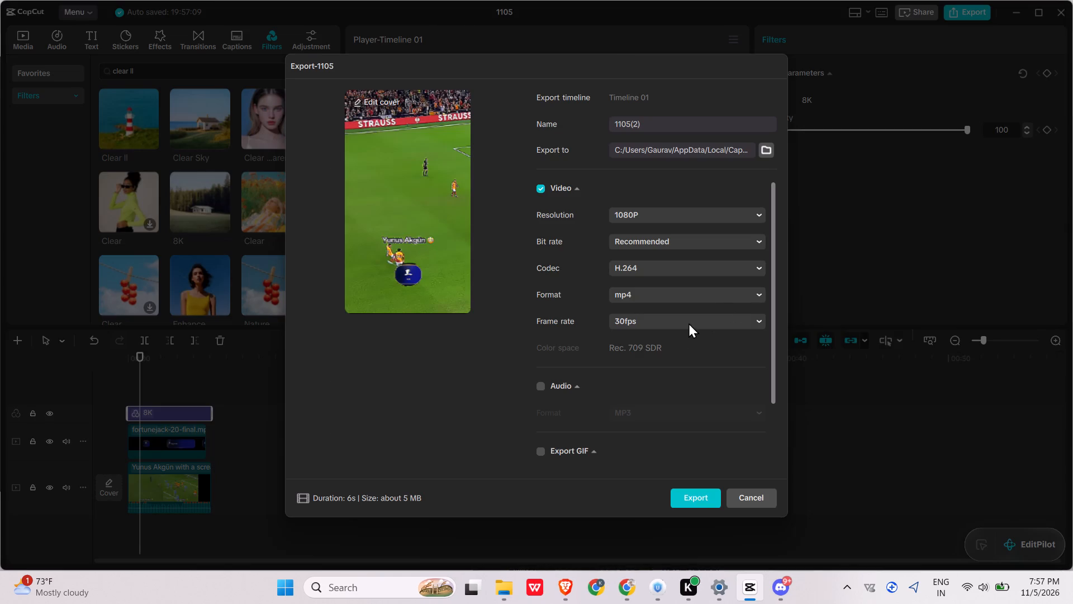
pyautogui.click(689, 323)
pyautogui.click(690, 479)
pyautogui.click(692, 496)
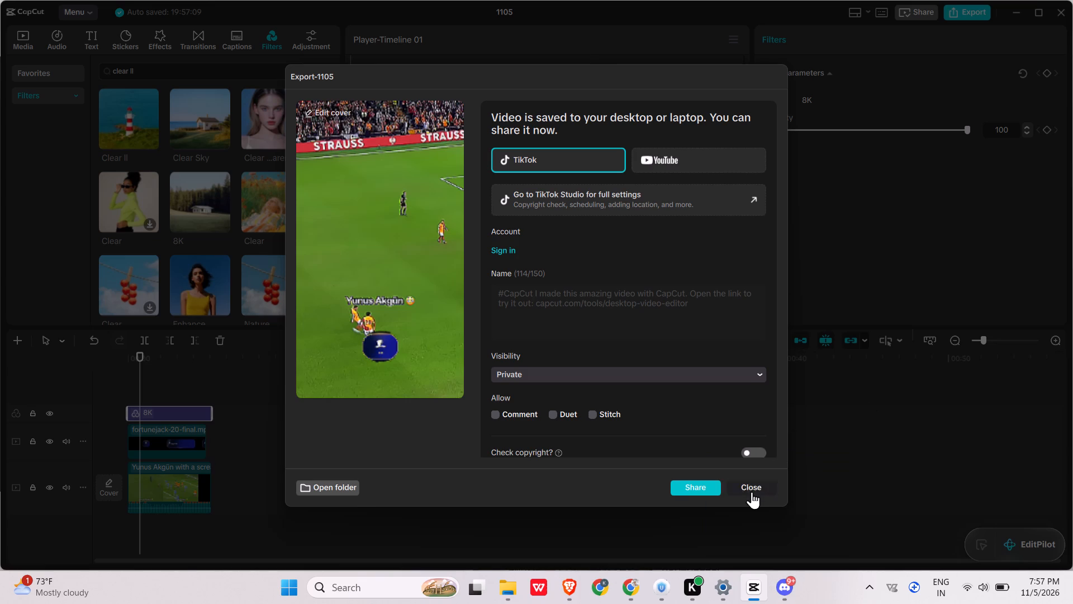
pyautogui.click(752, 492)
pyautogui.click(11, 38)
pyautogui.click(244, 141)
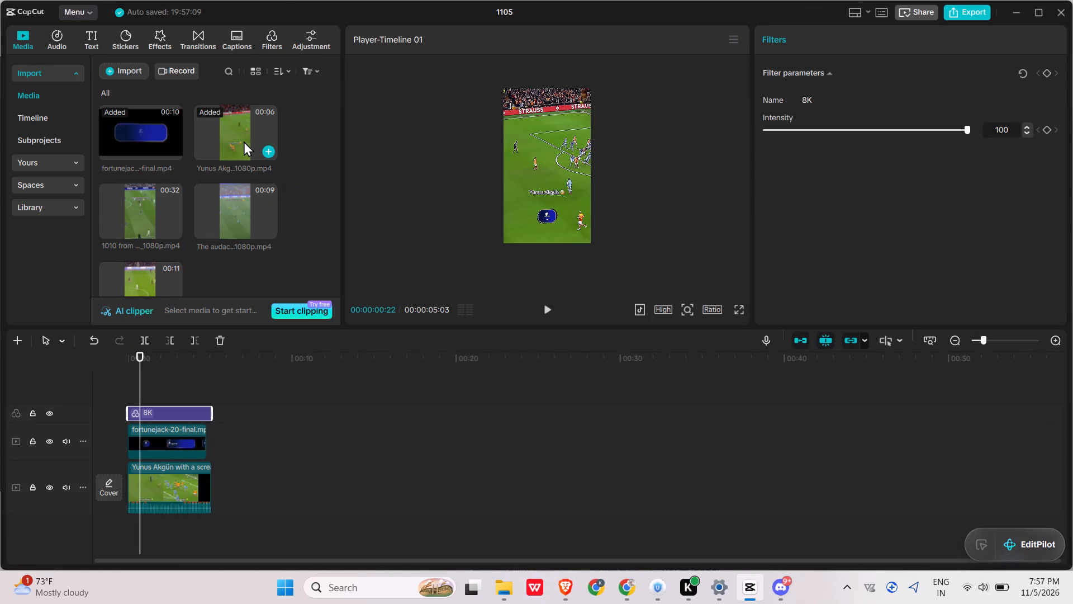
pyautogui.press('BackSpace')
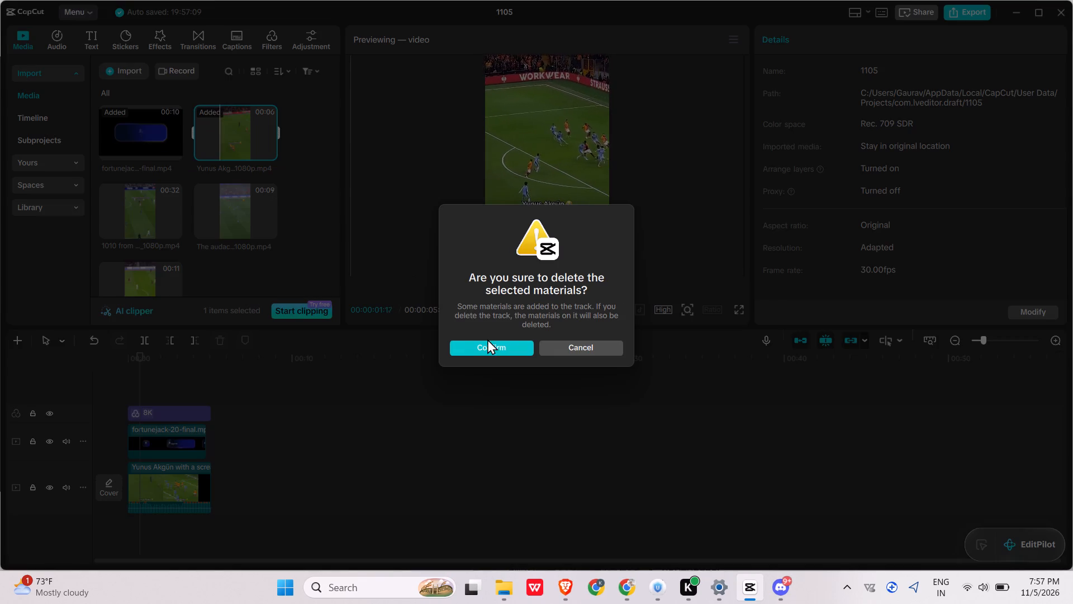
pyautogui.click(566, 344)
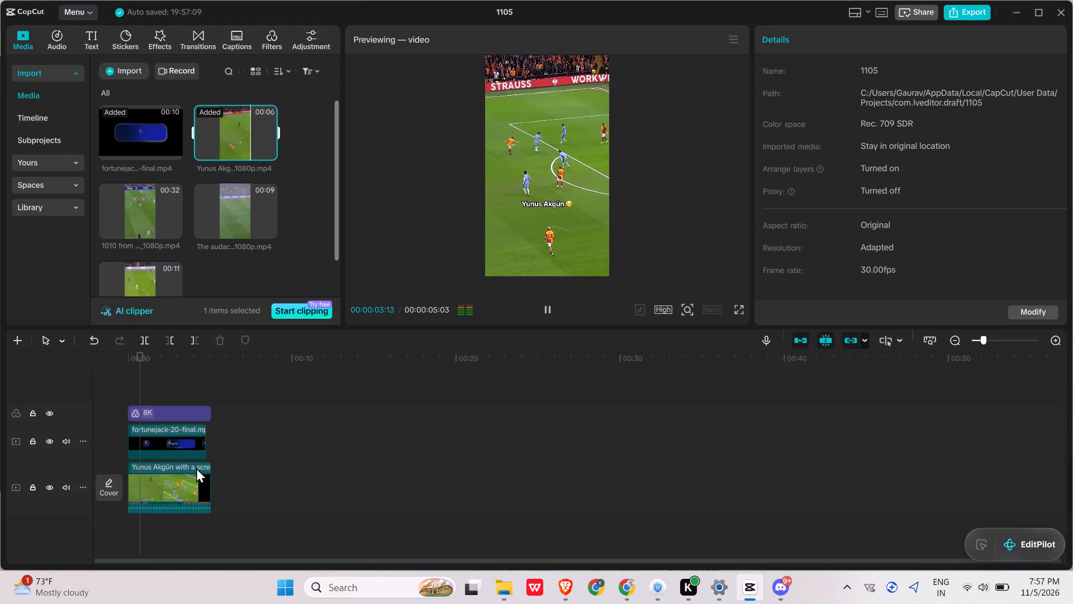
# Delete the Yunus Akgün clip from the main track and from the imported media, keeping the Fortune Jack banner on the timeline.
pyautogui.click(194, 476)
pyautogui.press('BackSpace')
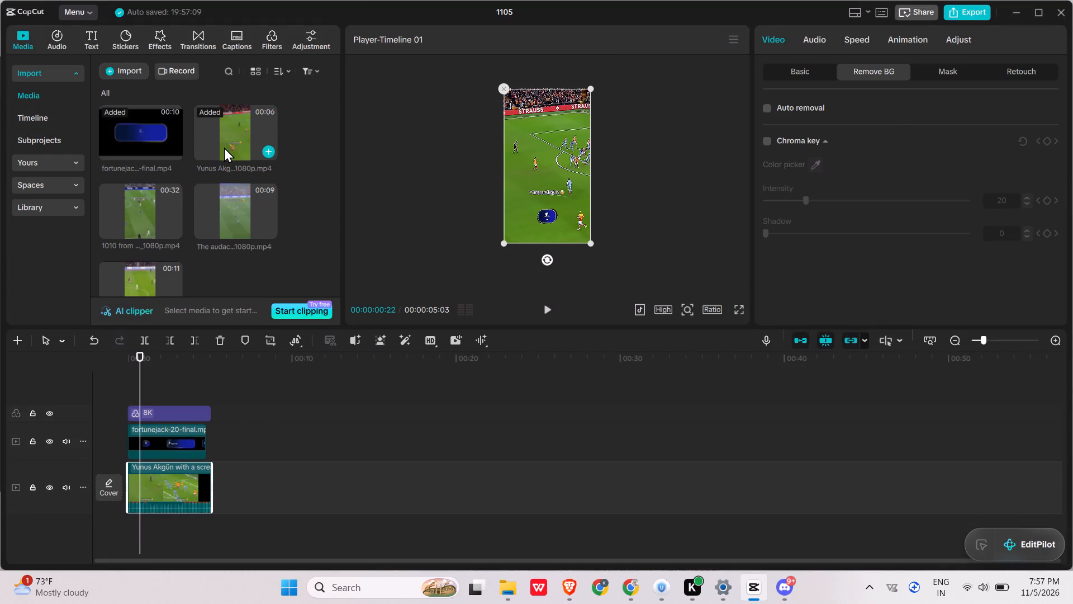
pyautogui.press('BackSpace')
pyautogui.click(220, 345)
pyautogui.click(250, 120)
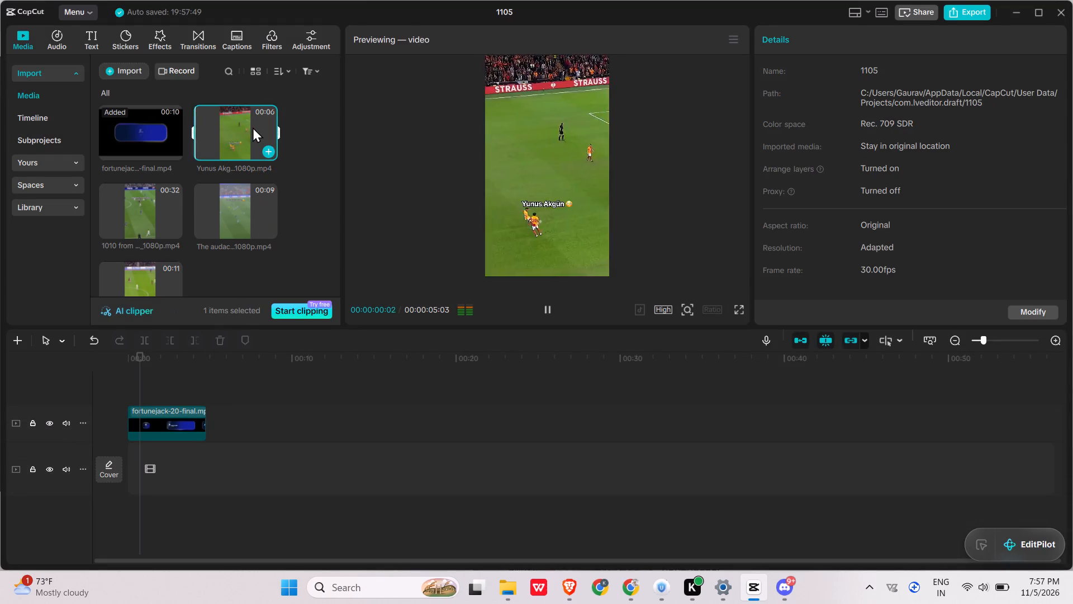
pyautogui.press('BackSpace')
# Add the Arda Güler v Leipzig clip to the main track.
pyautogui.click(270, 149)
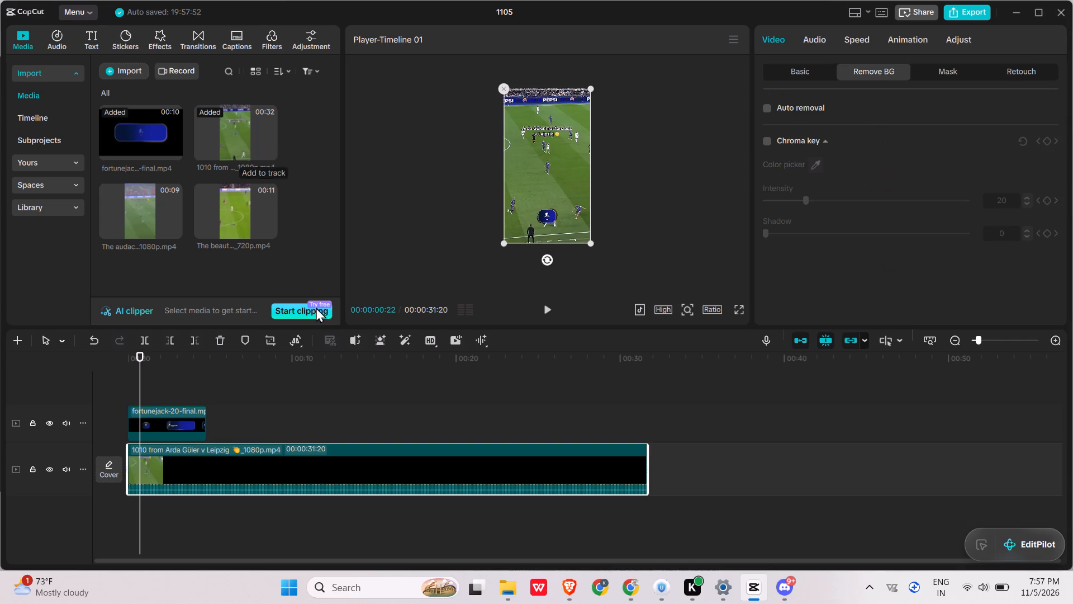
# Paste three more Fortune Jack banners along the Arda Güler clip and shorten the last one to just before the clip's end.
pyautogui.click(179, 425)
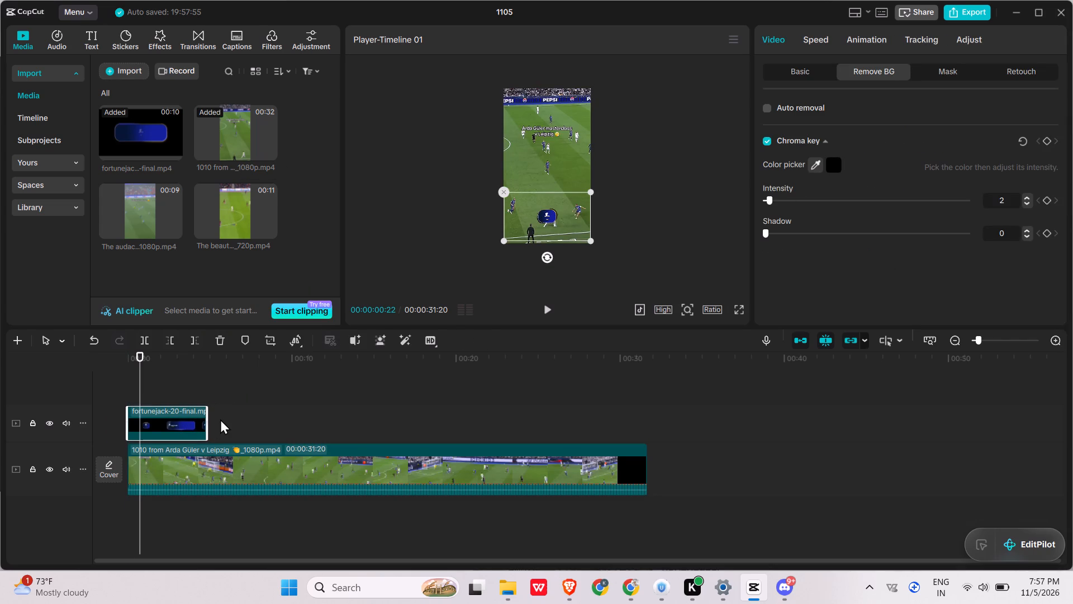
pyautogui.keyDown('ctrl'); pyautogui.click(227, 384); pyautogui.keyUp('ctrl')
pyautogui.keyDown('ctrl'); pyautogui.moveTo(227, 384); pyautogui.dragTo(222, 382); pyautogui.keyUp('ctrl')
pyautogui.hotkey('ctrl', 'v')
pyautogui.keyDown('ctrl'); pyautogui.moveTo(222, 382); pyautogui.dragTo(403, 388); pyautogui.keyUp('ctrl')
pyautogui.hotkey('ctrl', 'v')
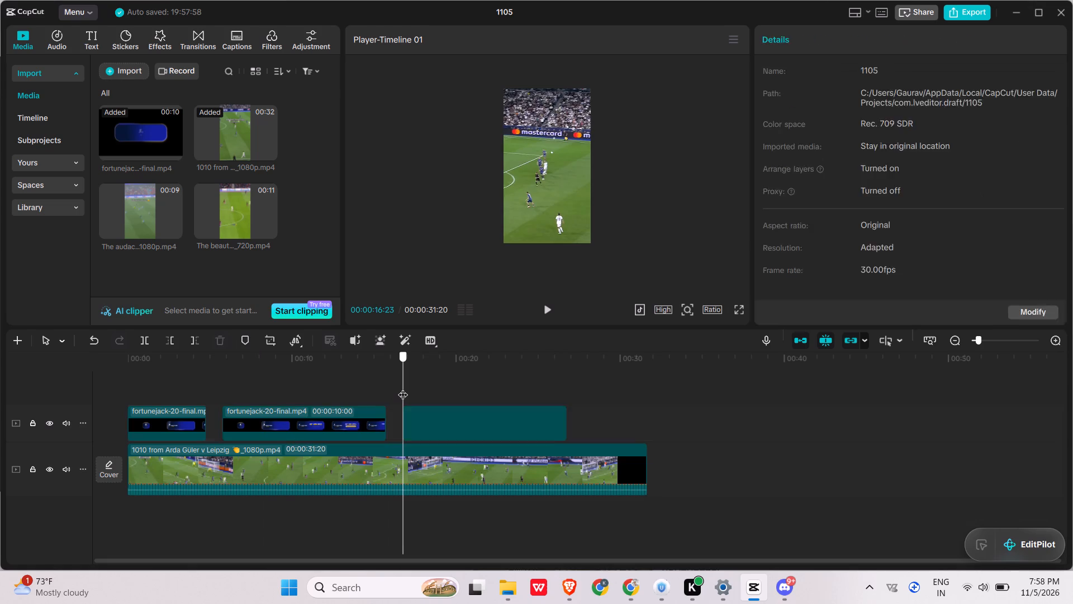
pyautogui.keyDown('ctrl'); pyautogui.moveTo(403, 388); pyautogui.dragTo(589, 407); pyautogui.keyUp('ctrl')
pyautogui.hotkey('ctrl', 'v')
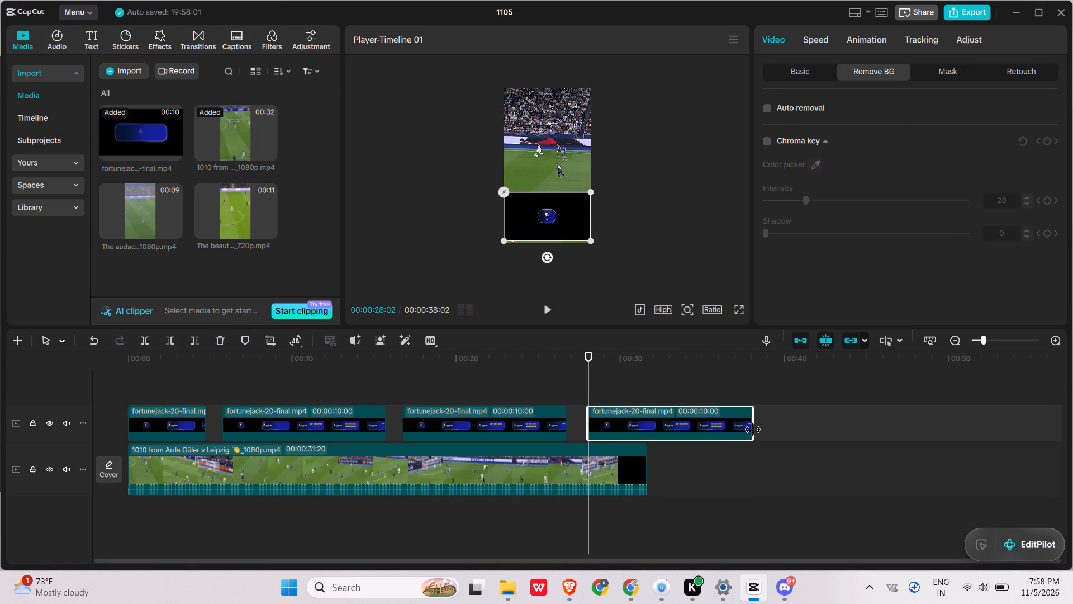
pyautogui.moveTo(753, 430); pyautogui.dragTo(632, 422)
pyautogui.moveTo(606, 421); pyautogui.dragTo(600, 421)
# Play and scrub through the Arda Güler clip to check how the pasted banners look over the video.
pyautogui.click(507, 418)
pyautogui.click(377, 362)
pyautogui.moveTo(279, 367); pyautogui.dragTo(264, 367)
pyautogui.click(185, 372)
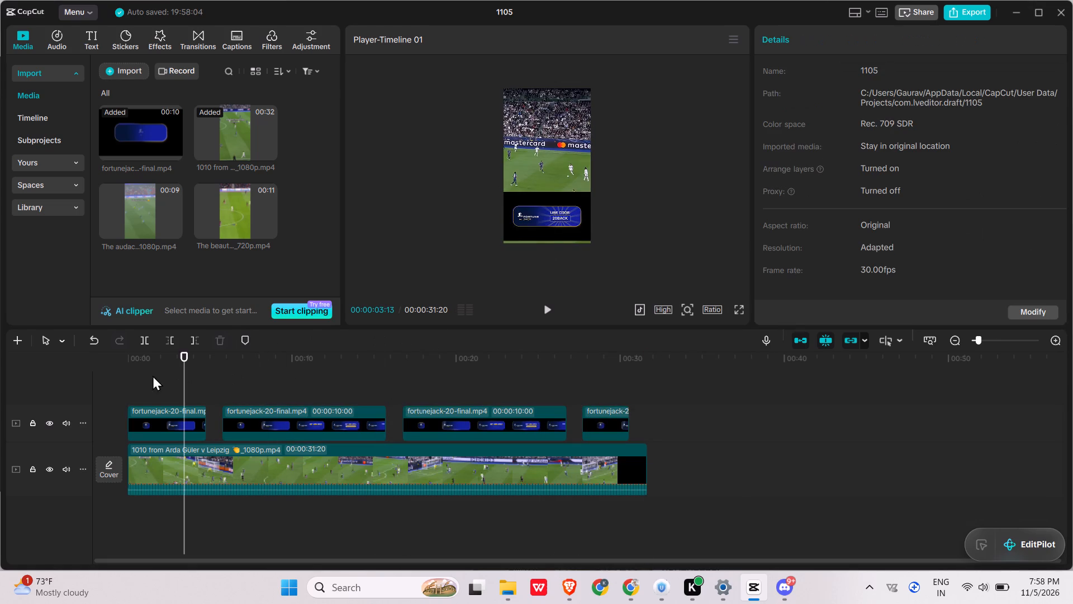
pyautogui.click(139, 376)
pyautogui.press('space')
pyautogui.press('space')
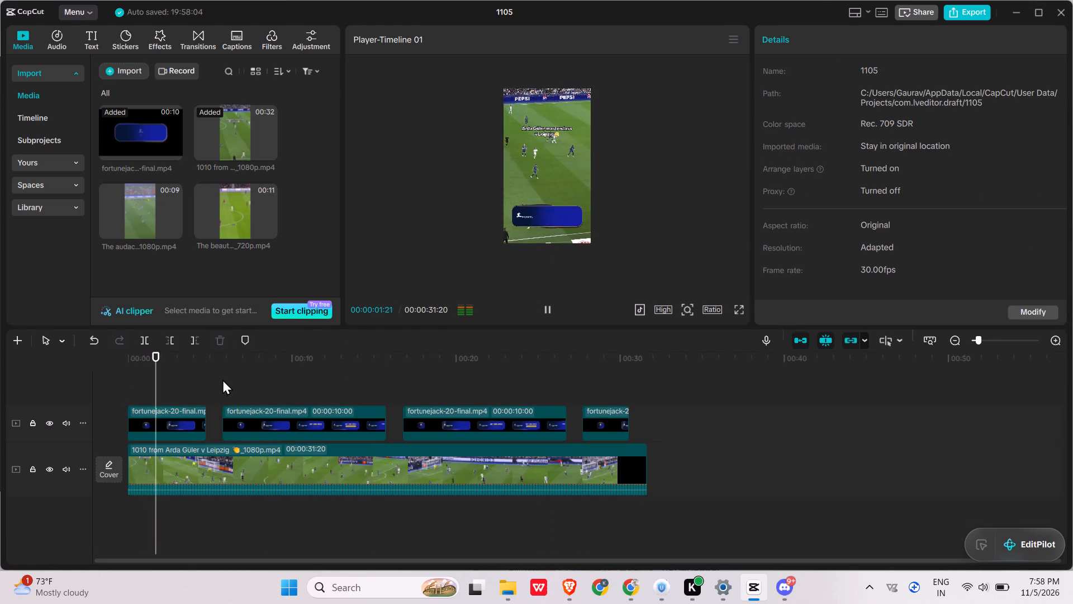
pyautogui.press('space')
pyautogui.press('space')
pyautogui.moveTo(174, 351); pyautogui.dragTo(228, 361)
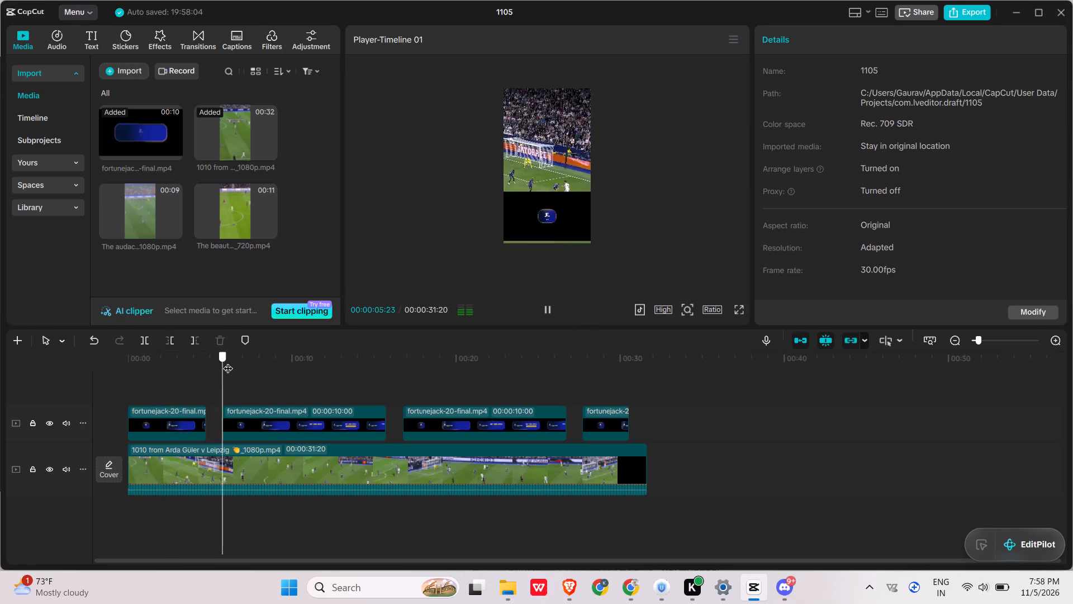
pyautogui.moveTo(228, 361); pyautogui.dragTo(245, 372)
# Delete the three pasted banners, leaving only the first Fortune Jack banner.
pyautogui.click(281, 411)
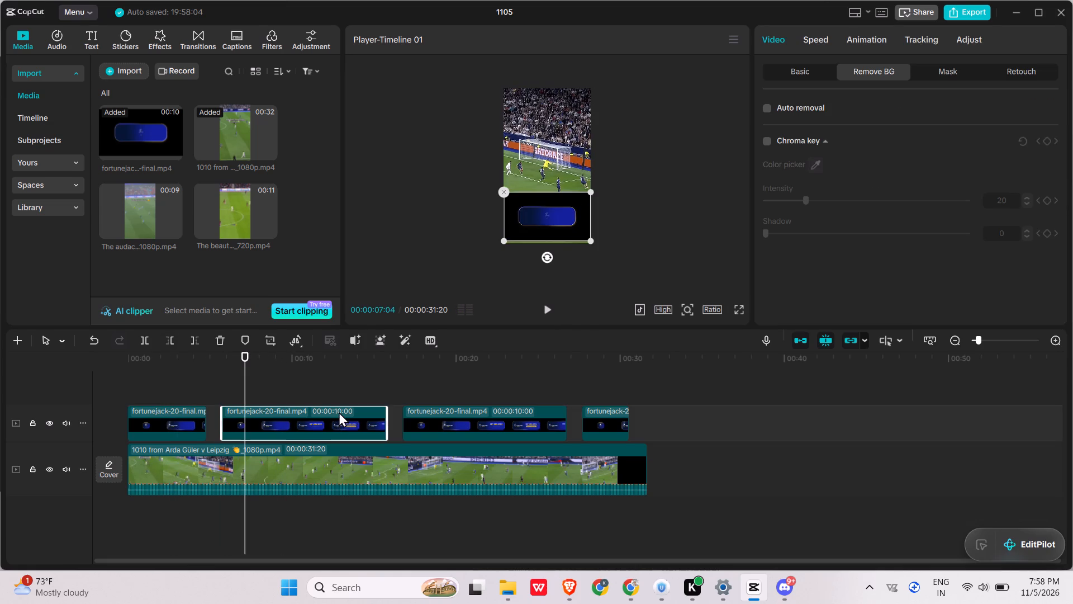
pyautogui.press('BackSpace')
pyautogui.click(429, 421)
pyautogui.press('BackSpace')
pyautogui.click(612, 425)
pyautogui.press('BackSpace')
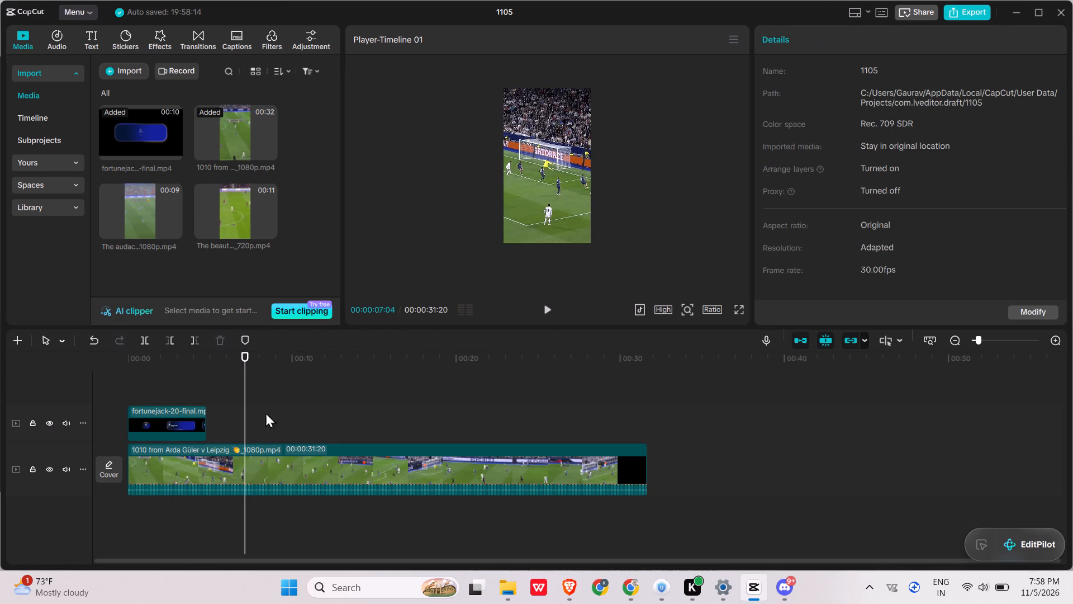
# Copy the first, chroma-keyed banner and place four copies along the Arda Güler clip, starting at about 6, 12, 18 and 23.5 seconds.
pyautogui.click(207, 415)
pyautogui.click(178, 415)
pyautogui.hotkey('ctrl', 'c')
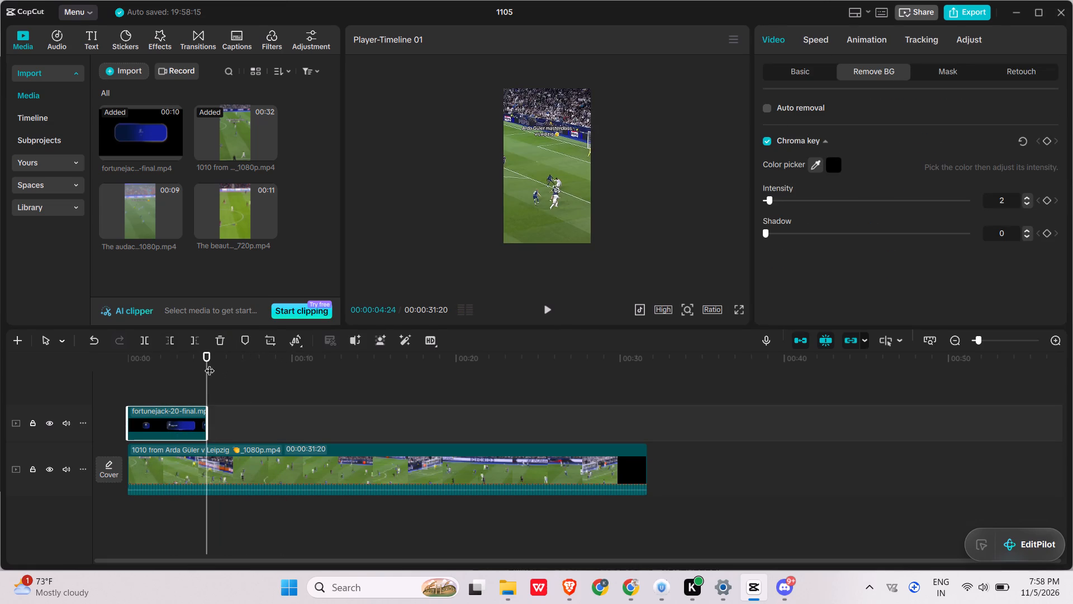
pyautogui.moveTo(208, 363); pyautogui.dragTo(303, 362)
pyautogui.hotkey('ctrl', 'v')
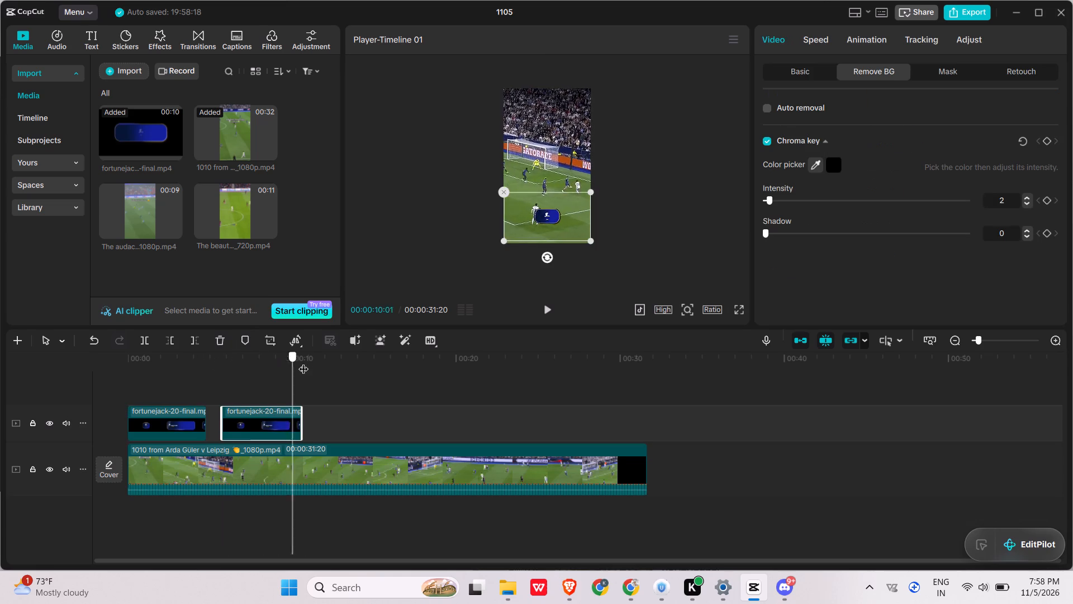
pyautogui.moveTo(303, 362); pyautogui.dragTo(422, 371)
pyautogui.hotkey('ctrl', 'v')
pyautogui.hotkey('ctrl', 'v')
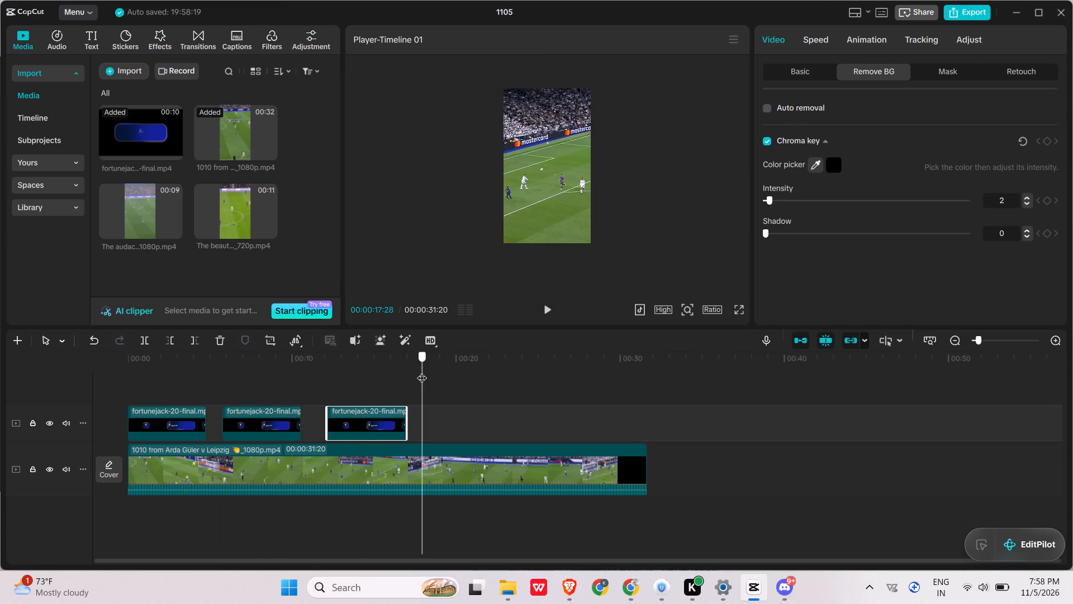
pyautogui.moveTo(422, 371); pyautogui.dragTo(583, 379)
pyautogui.hotkey('ctrl', 'v')
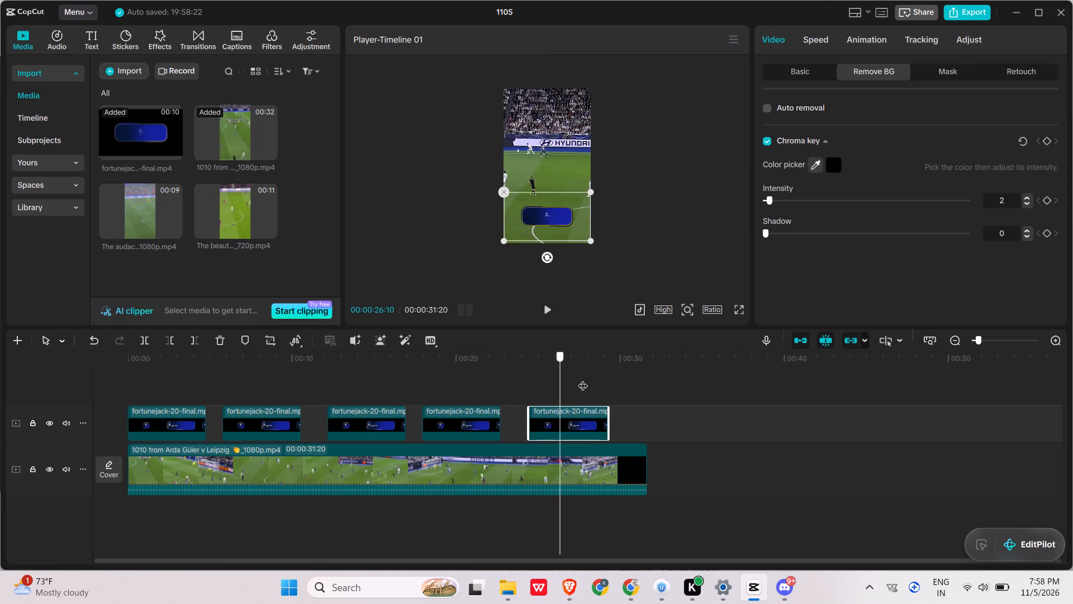
pyautogui.moveTo(583, 379); pyautogui.dragTo(591, 379)
pyautogui.moveTo(560, 416); pyautogui.dragTo(548, 418)
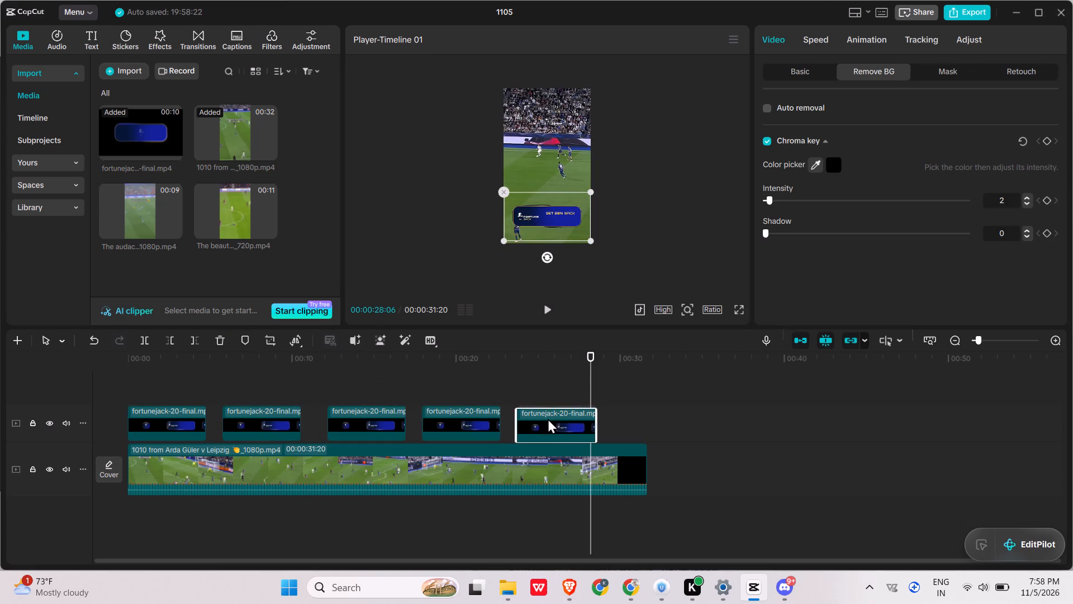
pyautogui.moveTo(548, 418); pyautogui.dragTo(547, 418)
# Paste another banner copy at 00:00:28:28 and shorten it to end just before the Arda Güler clip's end.
pyautogui.moveTo(588, 369); pyautogui.dragTo(596, 369)
pyautogui.moveTo(597, 369); pyautogui.dragTo(602, 370)
pyautogui.hotkey('ctrl', 'c')
pyautogui.hotkey('ctrl', 'v')
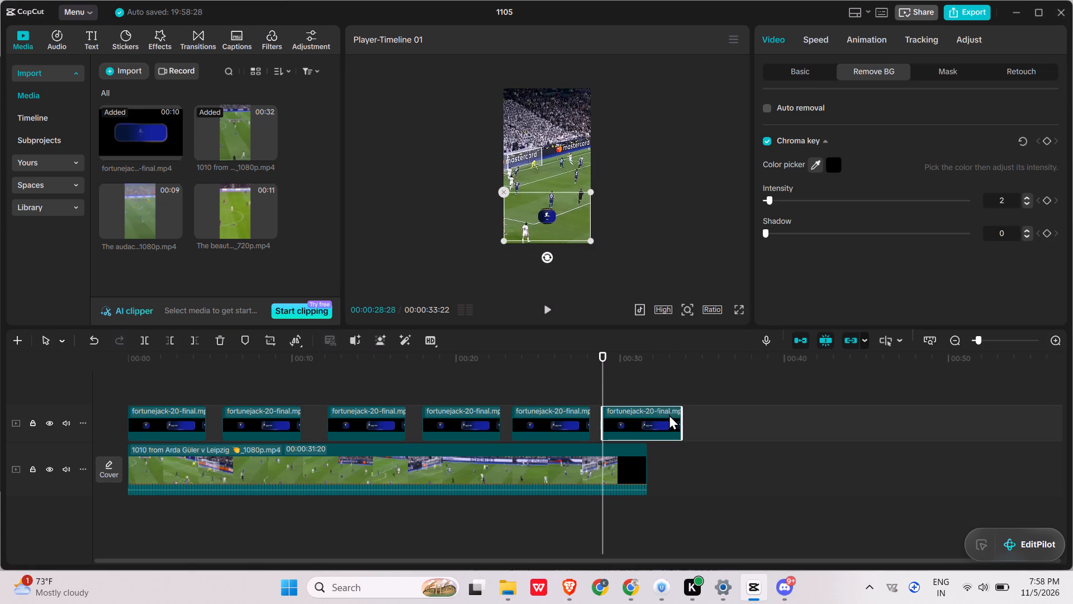
pyautogui.moveTo(680, 421); pyautogui.dragTo(632, 418)
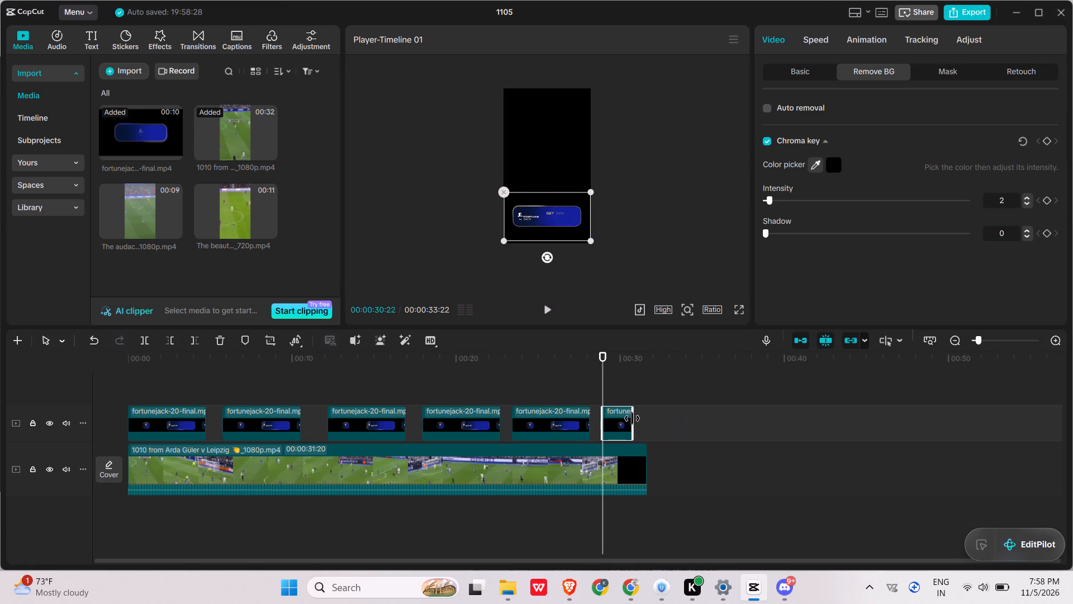
pyautogui.moveTo(632, 418); pyautogui.dragTo(637, 418)
# Play the Arda Güler video full screen and scrub along the timeline to check the banners.
pyautogui.click(739, 312)
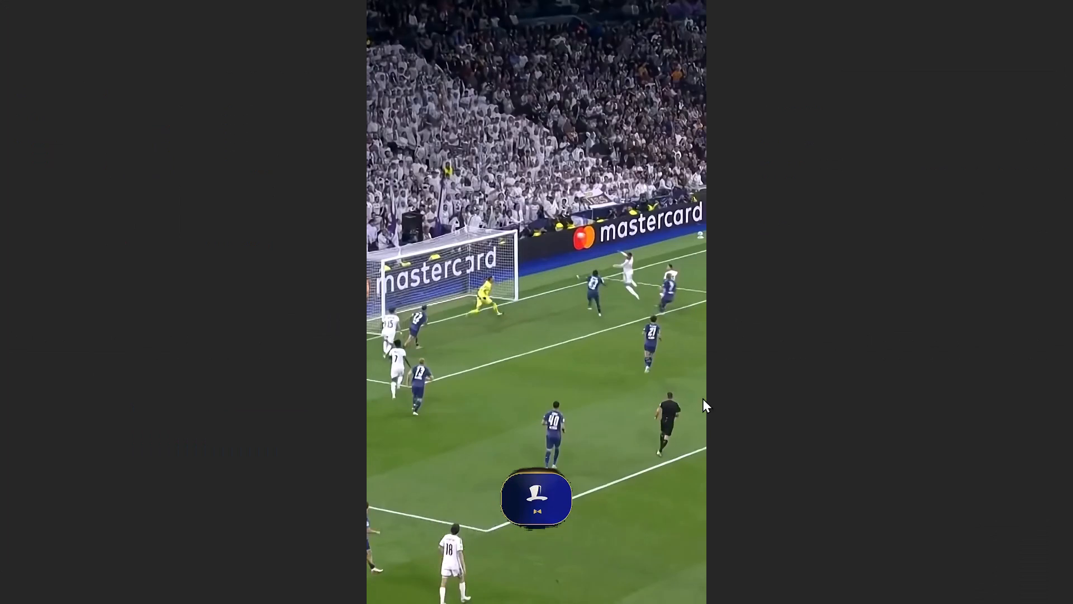
pyautogui.click(470, 541)
pyautogui.doubleClick(474, 538)
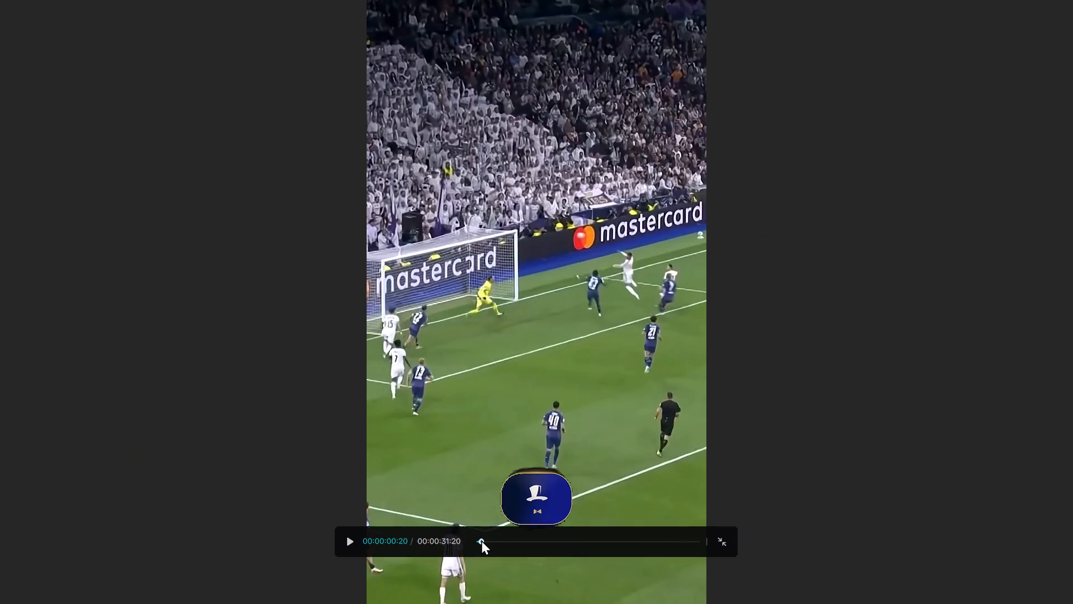
pyautogui.click(481, 540)
pyautogui.press('space')
pyautogui.moveTo(487, 537); pyautogui.dragTo(487, 537)
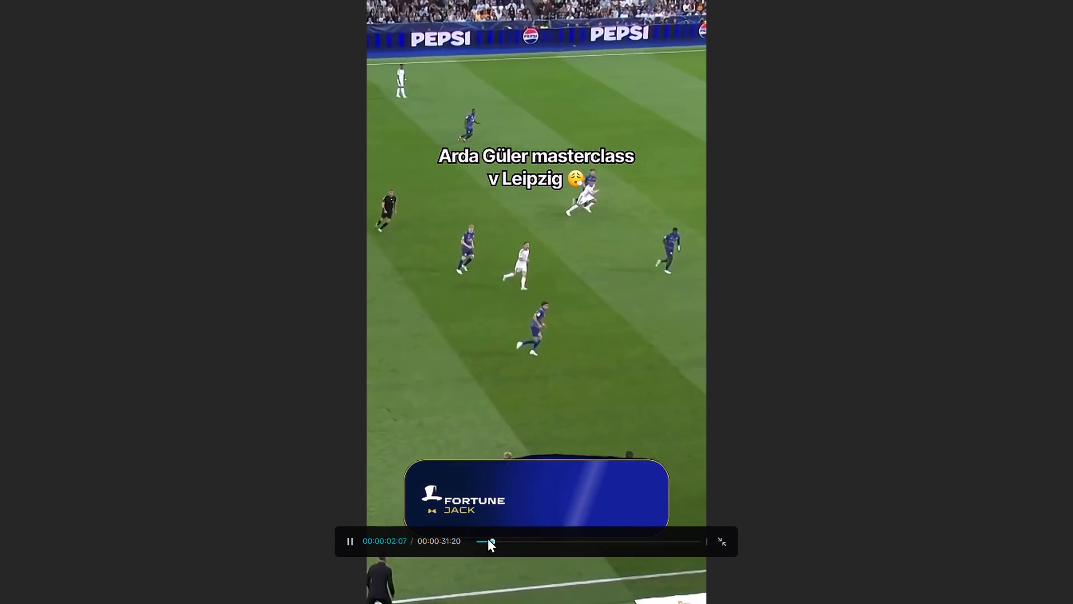
pyautogui.moveTo(487, 537); pyautogui.dragTo(533, 541)
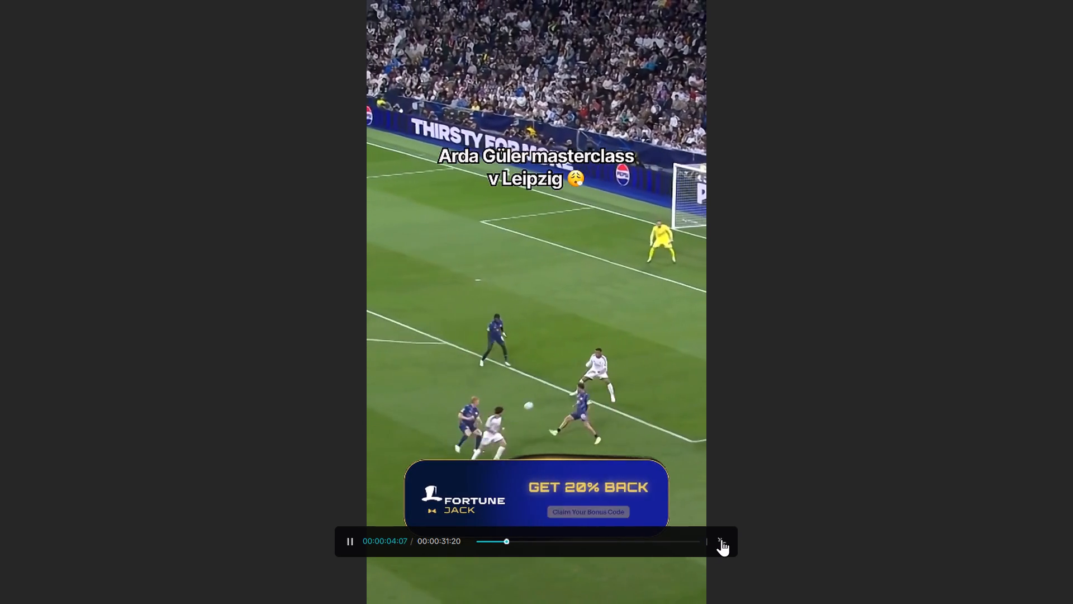
pyautogui.click(725, 537)
pyautogui.press('space')
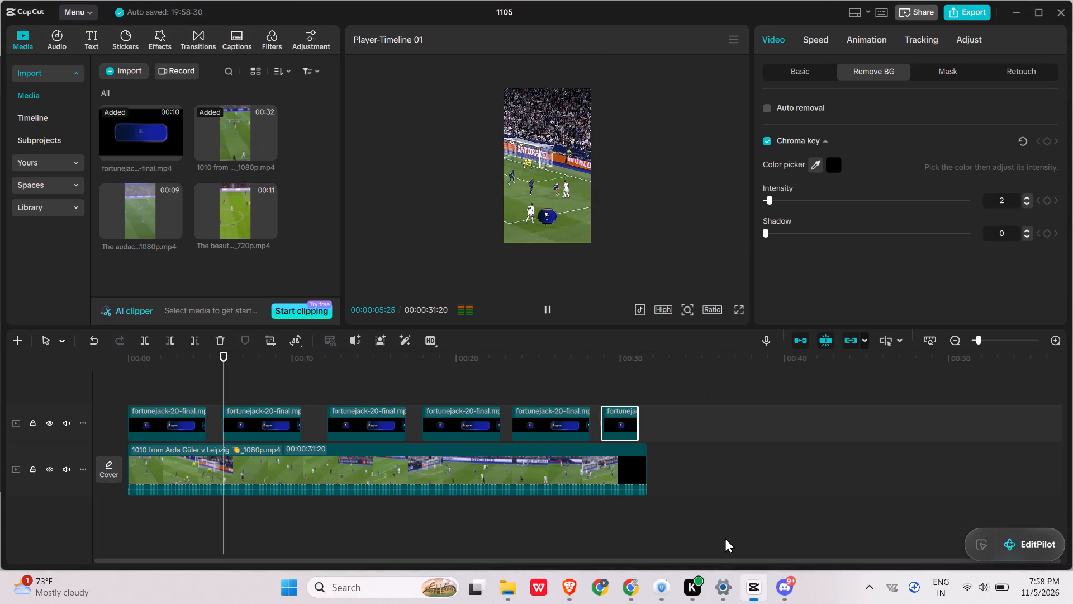
pyautogui.moveTo(132, 381); pyautogui.dragTo(642, 389)
pyautogui.click(644, 390)
# Select all six Fortune Jack banners and set their scale to 85%.
pyautogui.moveTo(629, 392); pyautogui.dragTo(156, 416)
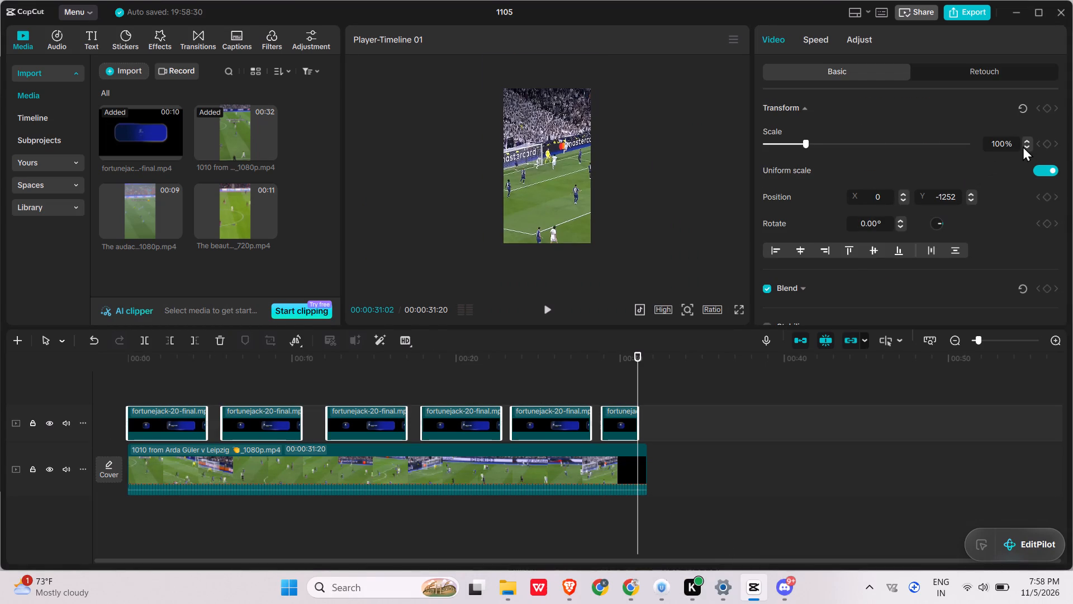
pyautogui.tripleClick(1025, 146)
pyautogui.tripleClick(1025, 146)
pyautogui.tripleClick(1025, 146)
pyautogui.tripleClick(1025, 146)
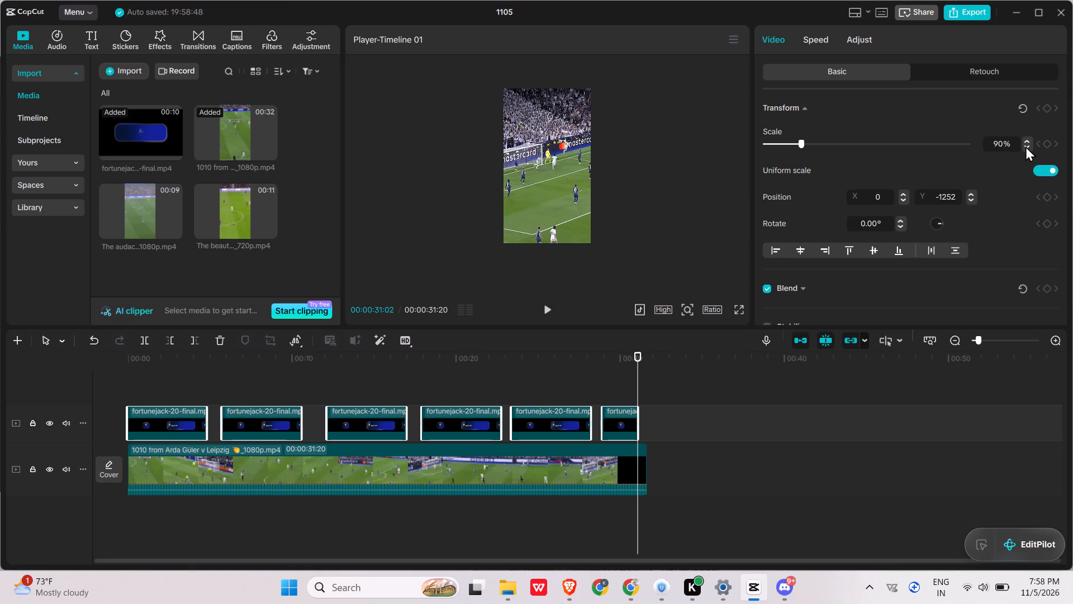
pyautogui.tripleClick(1025, 146)
# Play the Arda Güler video full screen from the beginning to check the size of the banners.
pyautogui.click(748, 305)
pyautogui.click(735, 308)
pyautogui.press('space')
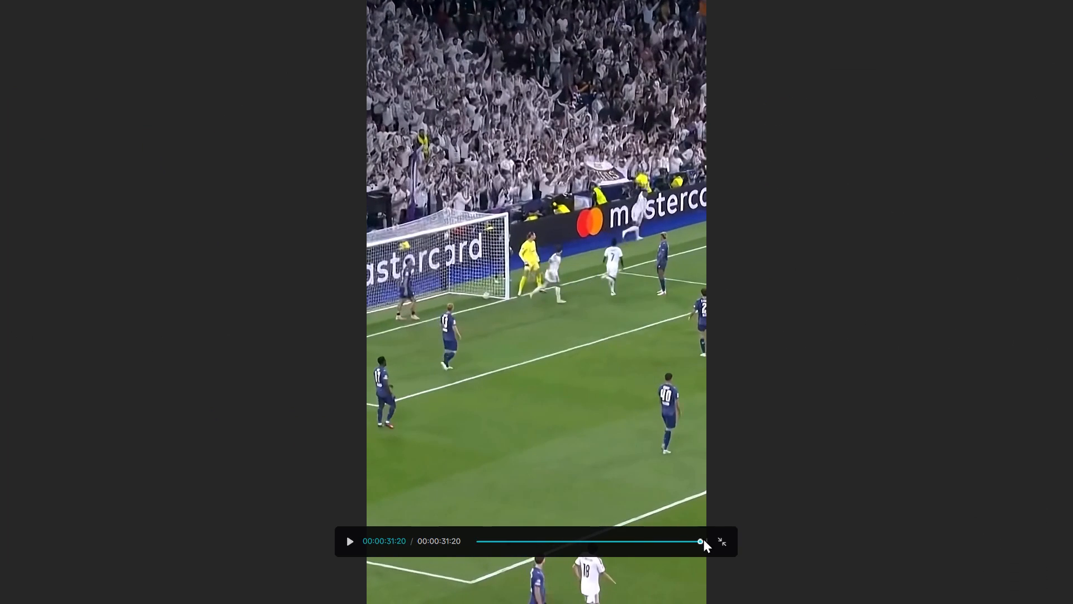
pyautogui.moveTo(698, 541); pyautogui.dragTo(468, 555)
pyautogui.press('space')
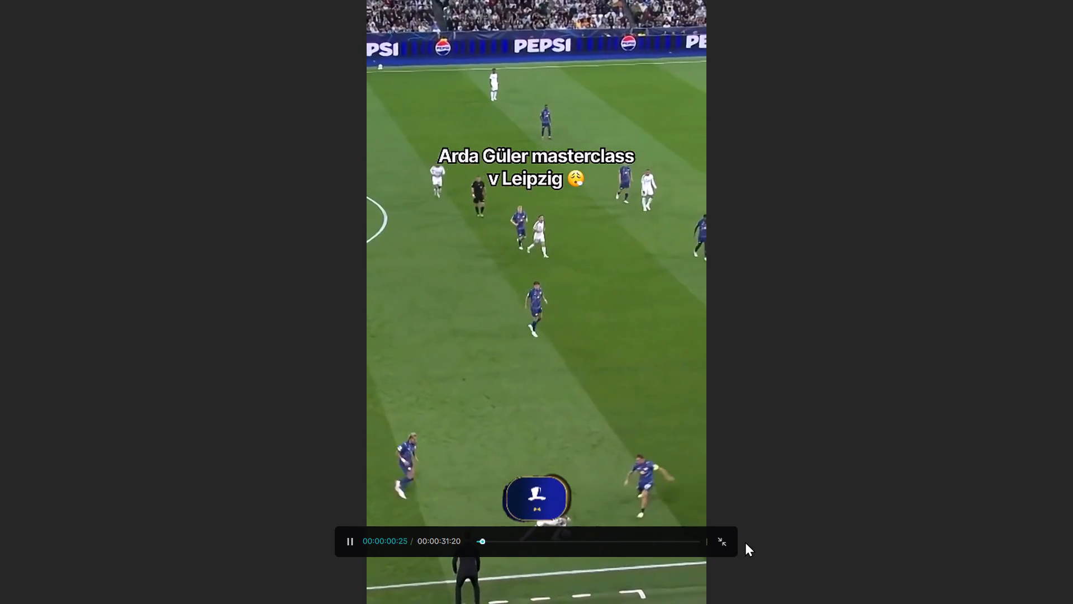
pyautogui.click(723, 542)
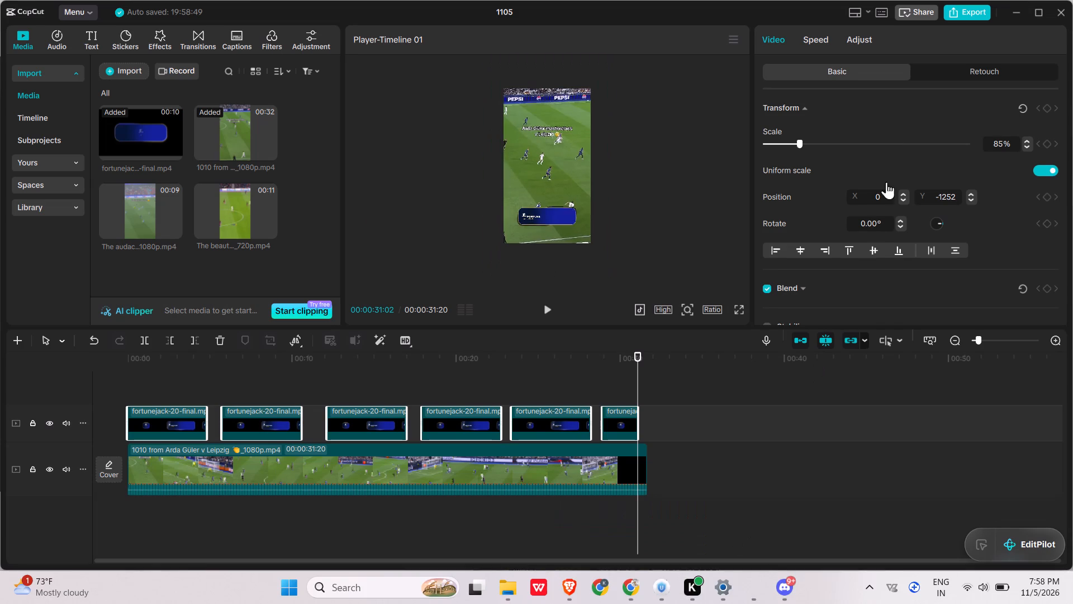
pyautogui.press('space')
# Reduce the scale of all six selected Fortune Jack banners to 75% and check the size in full-screen playback.
pyautogui.click(797, 145)
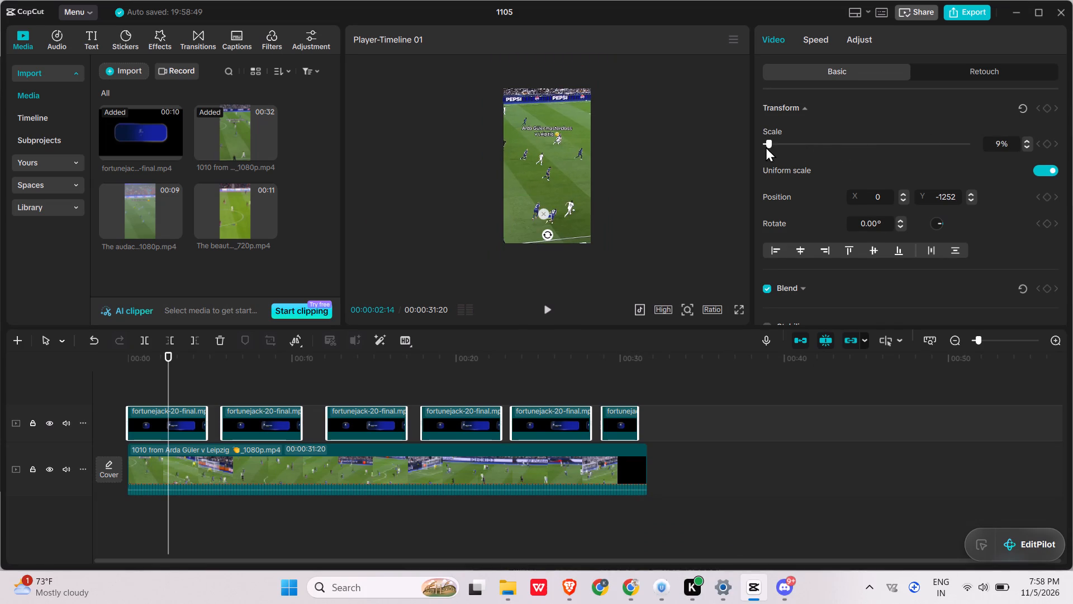
pyautogui.rightClick(790, 144)
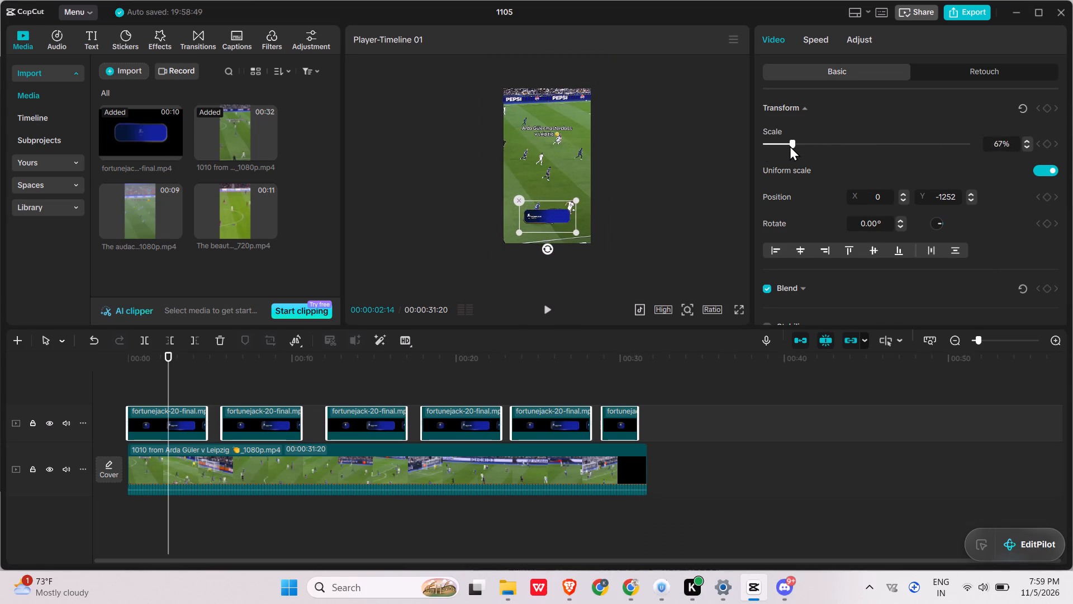
pyautogui.click(737, 312)
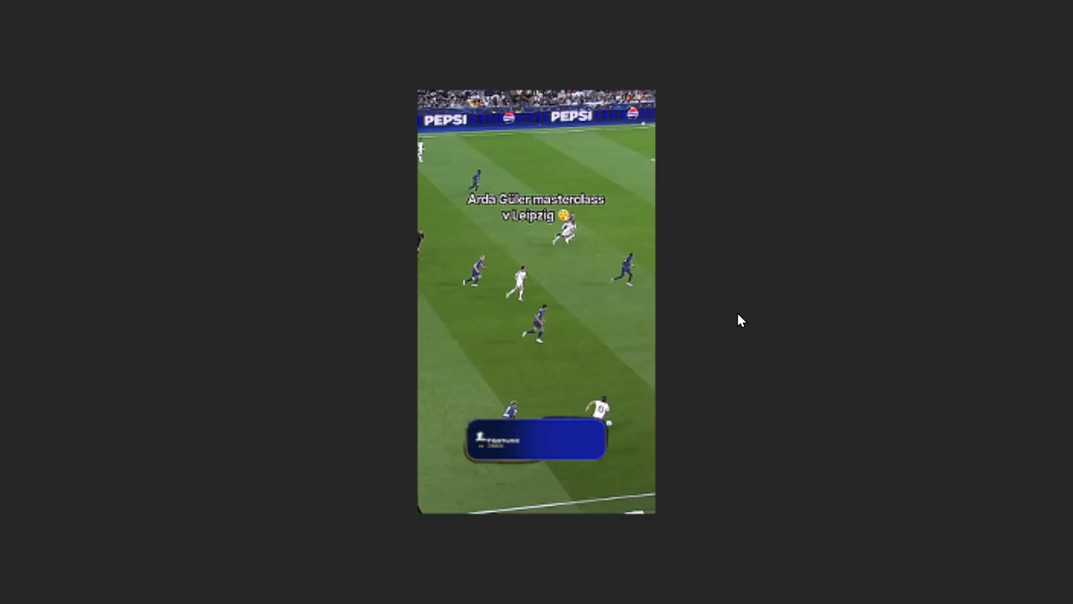
pyautogui.press('space')
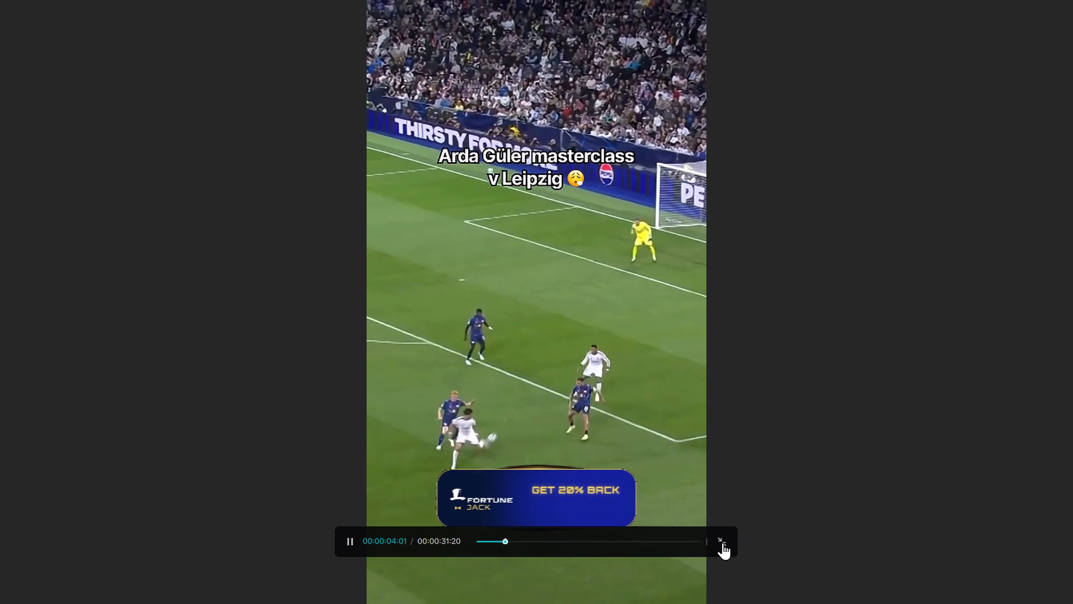
pyautogui.click(723, 542)
pyautogui.press('space')
# Add the 8K filter, extend it over the whole Arda Güler clip from start to end, and check the picture full screen.
pyautogui.click(279, 41)
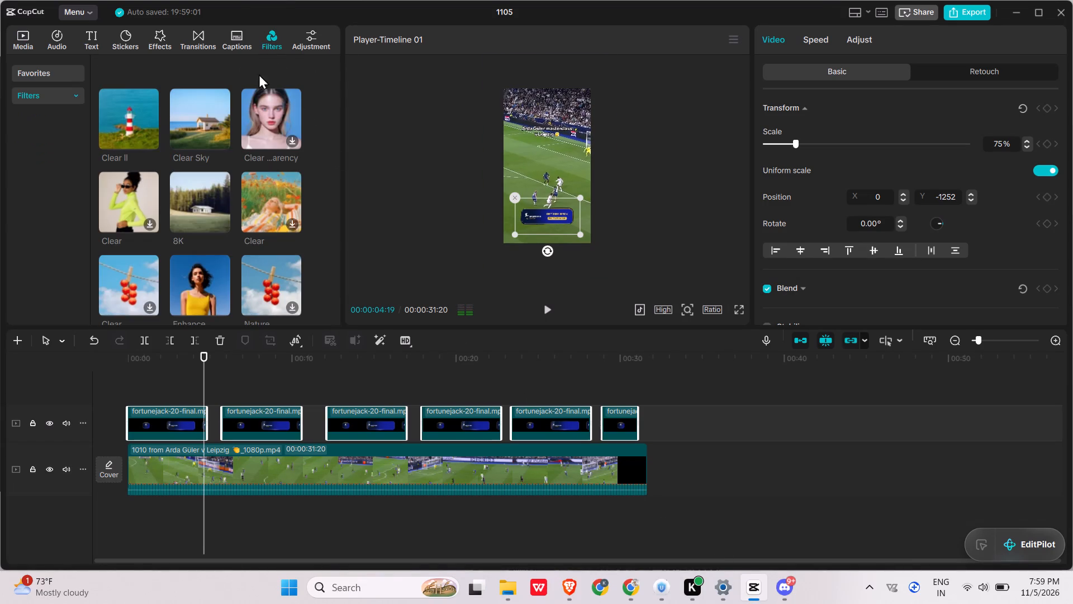
pyautogui.click(221, 223)
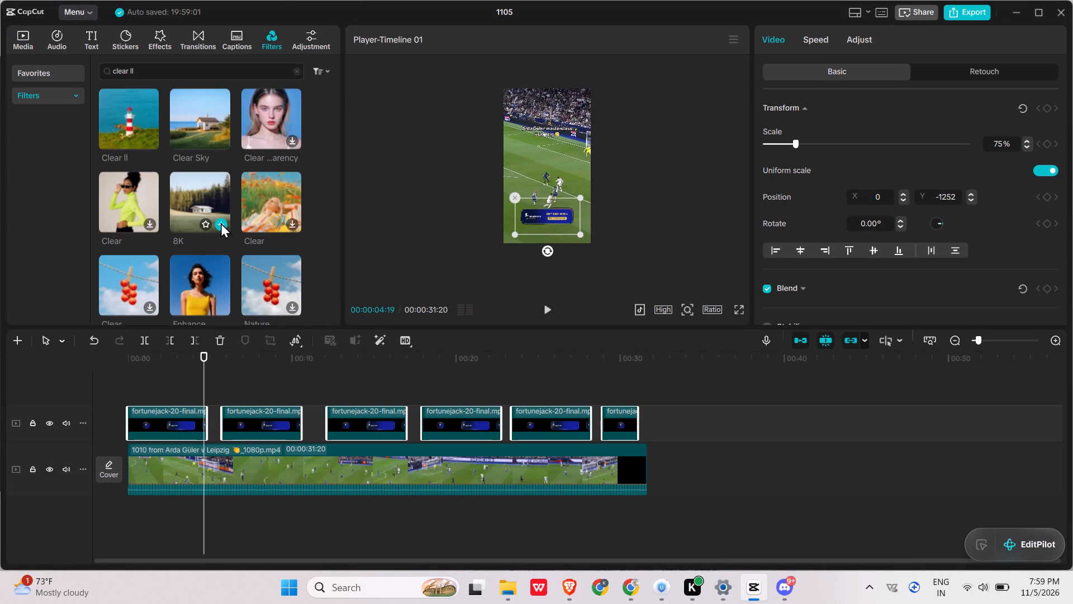
pyautogui.click(744, 311)
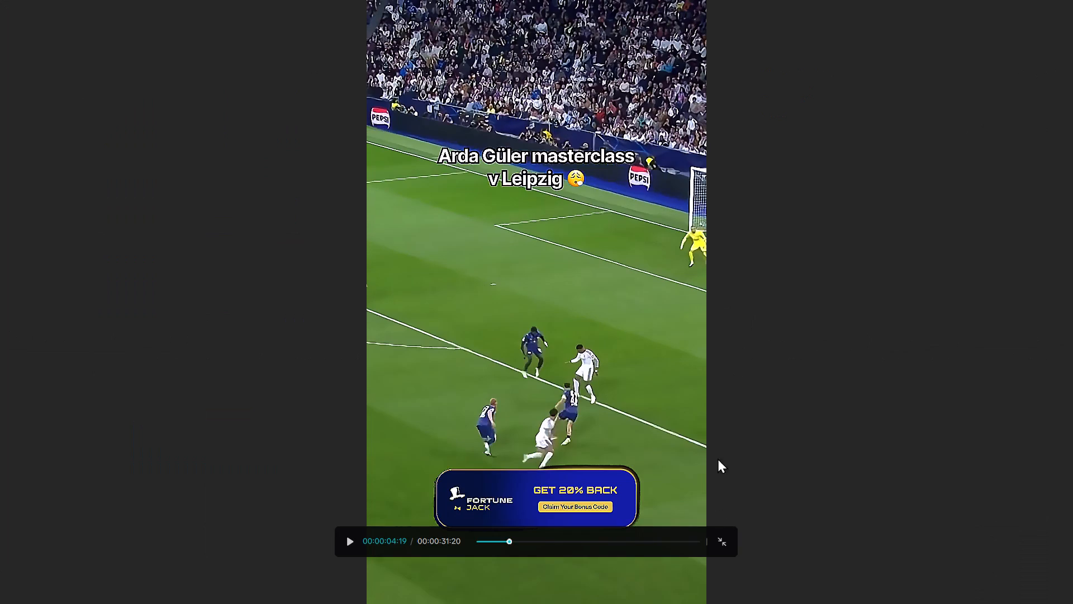
pyautogui.click(727, 540)
pyautogui.moveTo(202, 408); pyautogui.dragTo(141, 416)
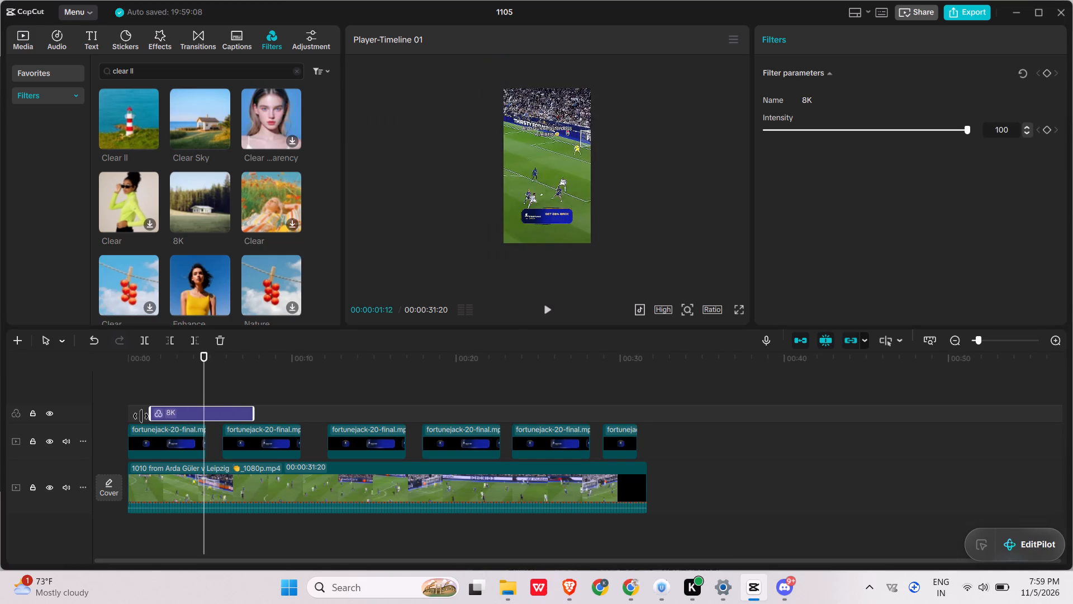
pyautogui.moveTo(141, 416); pyautogui.dragTo(112, 416)
pyautogui.moveTo(253, 406); pyautogui.dragTo(628, 374)
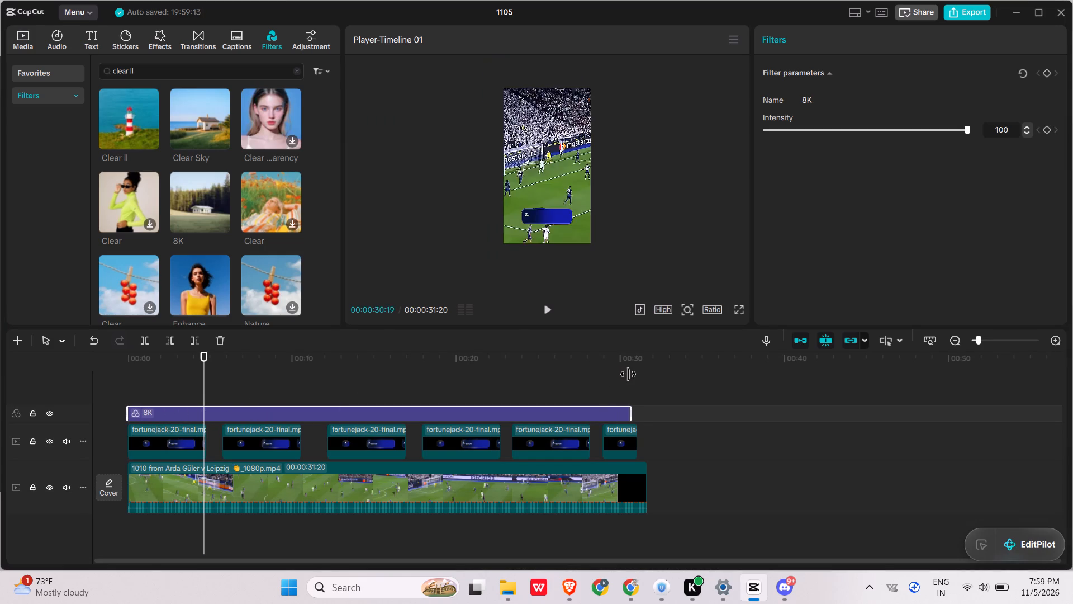
pyautogui.moveTo(628, 374); pyautogui.dragTo(645, 401)
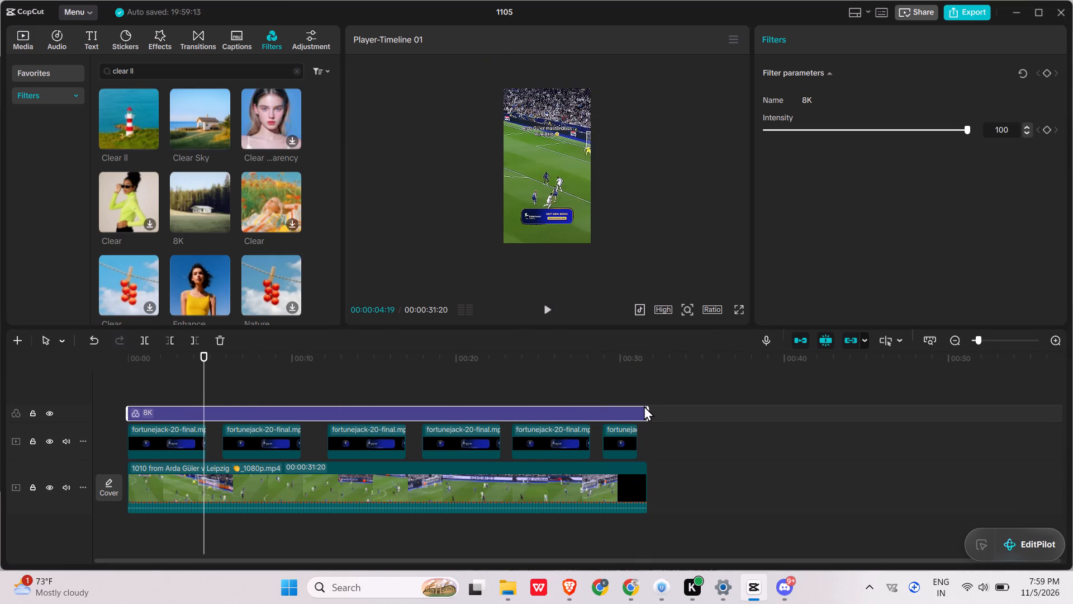
pyautogui.click(740, 310)
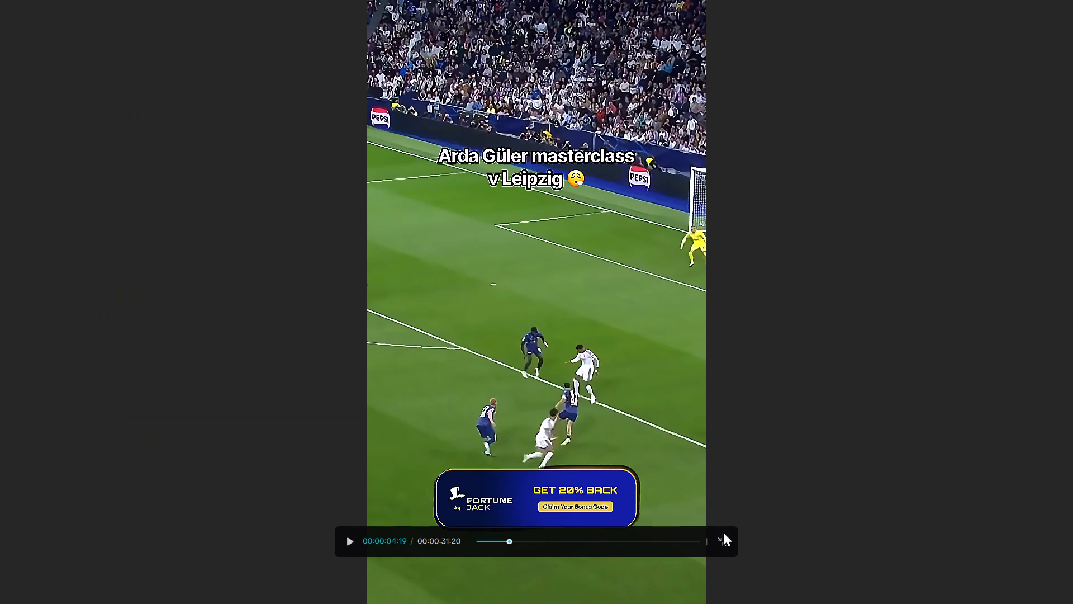
pyautogui.click(723, 539)
# Open the export settings for the Arda Güler video and choose the frame rate.
pyautogui.click(977, 16)
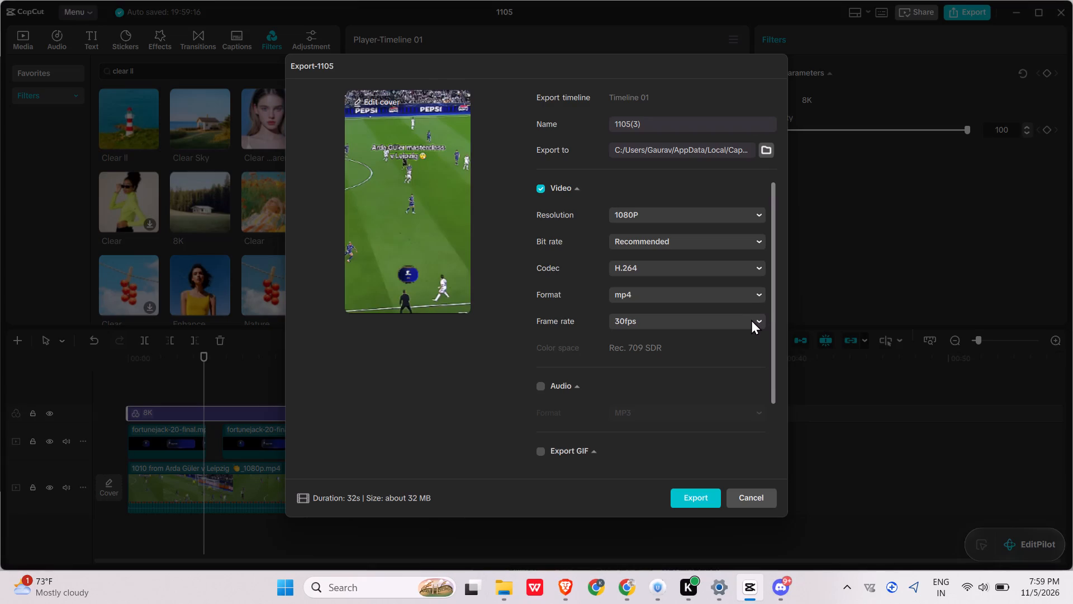
pyautogui.click(751, 320)
pyautogui.click(696, 480)
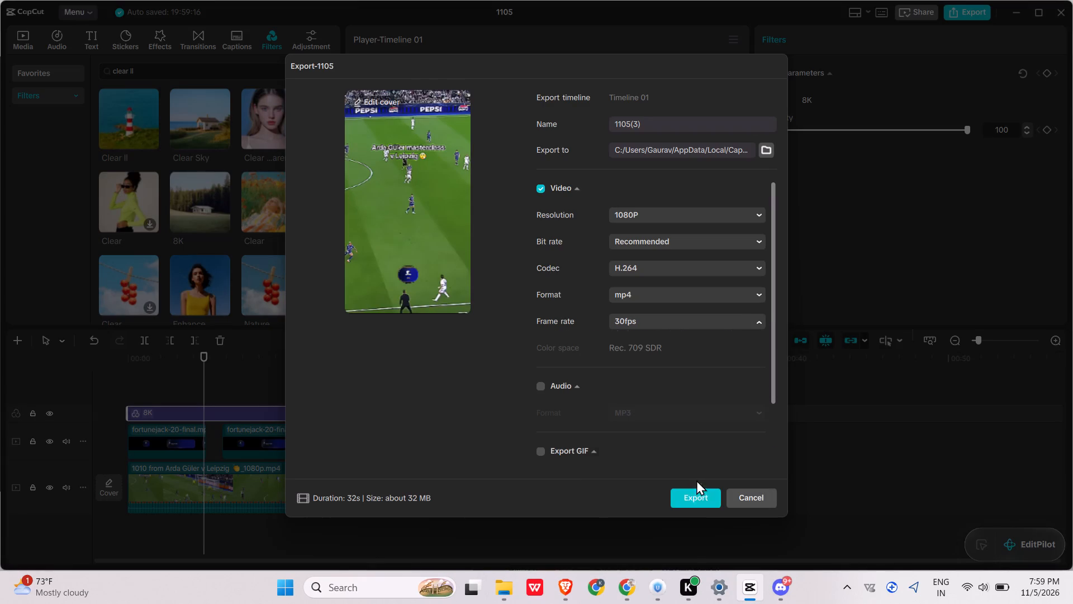
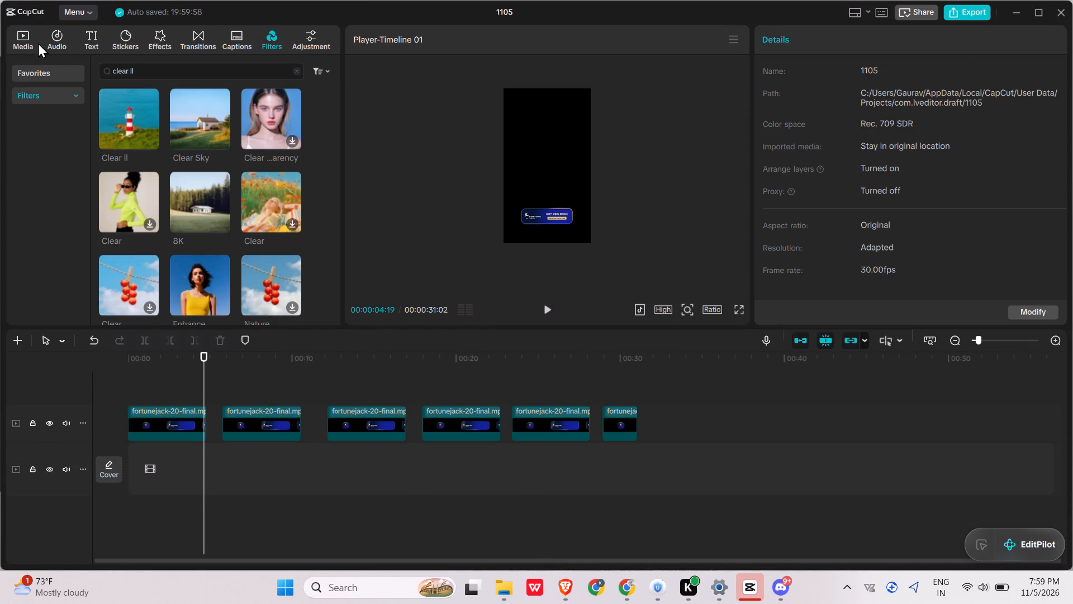
# Delete the finished 1010 clip from the project's imported media.
pyautogui.click(30, 43)
pyautogui.click(245, 134)
pyautogui.press('BackSpace')
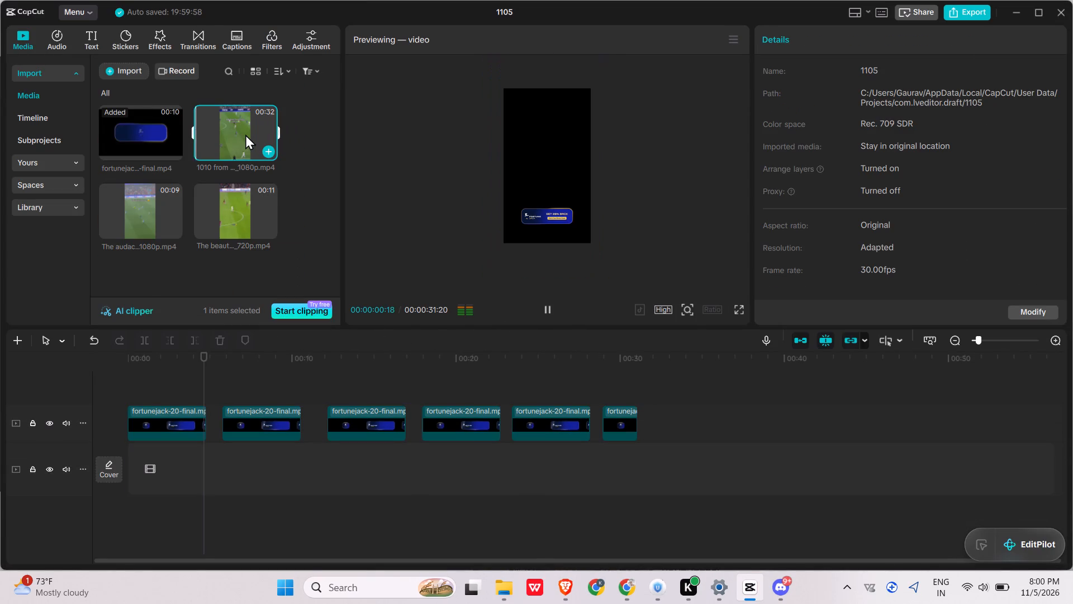
# Add the Raphinha 1080p clip to the main track at the start of the timeline and play part of it.
pyautogui.click(270, 153)
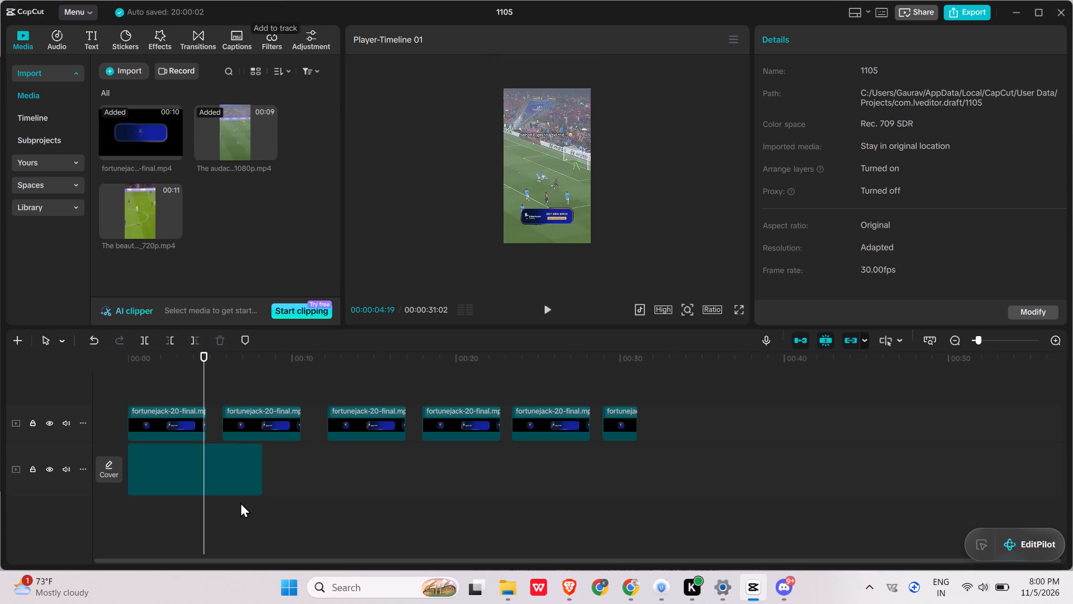
pyautogui.press('space')
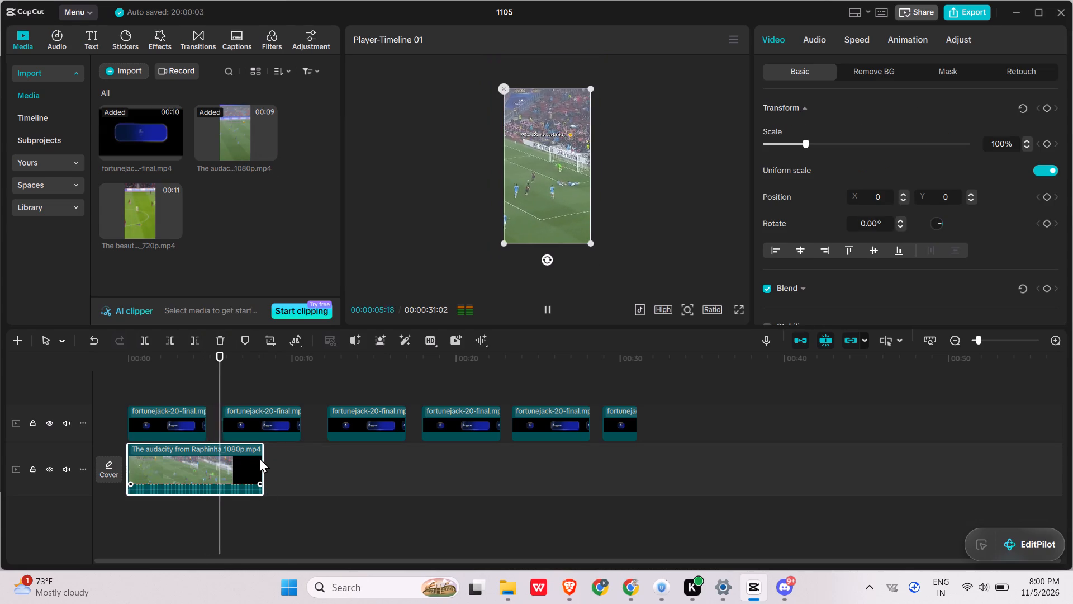
pyautogui.press('space')
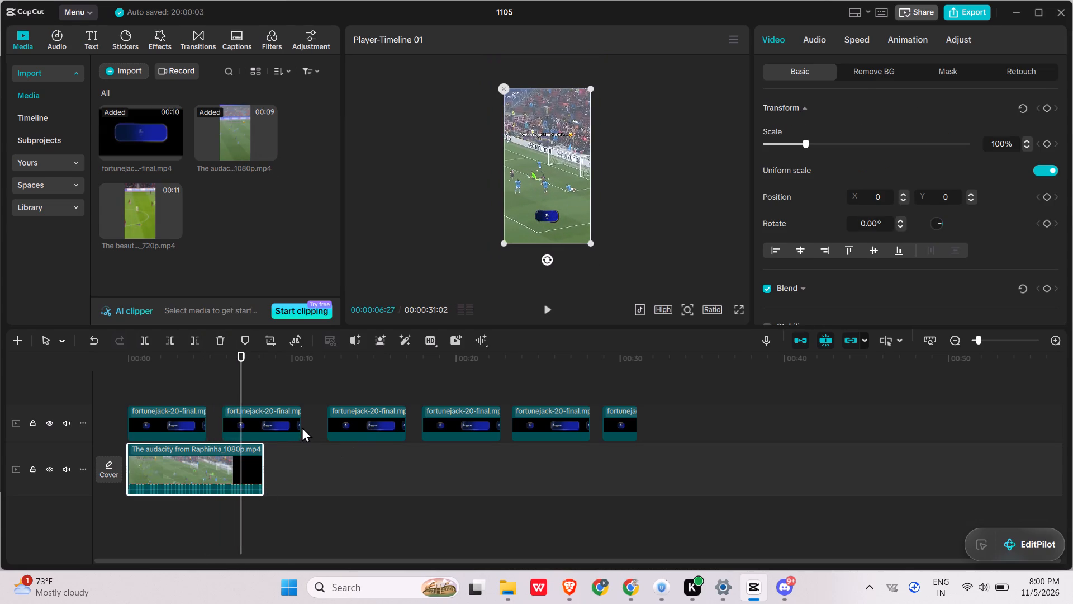
# Shift the second Fortune Jack banner slightly earlier and shorten it to end just before the Raphinha clip ends.
pyautogui.click(302, 427)
pyautogui.moveTo(270, 427); pyautogui.dragTo(263, 426)
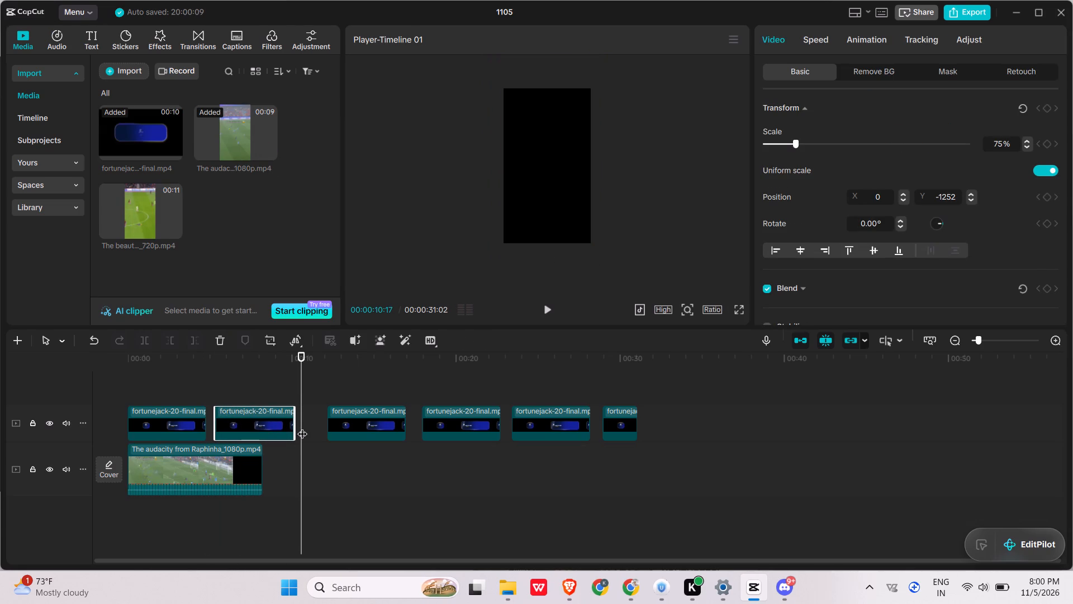
pyautogui.moveTo(296, 427); pyautogui.dragTo(260, 428)
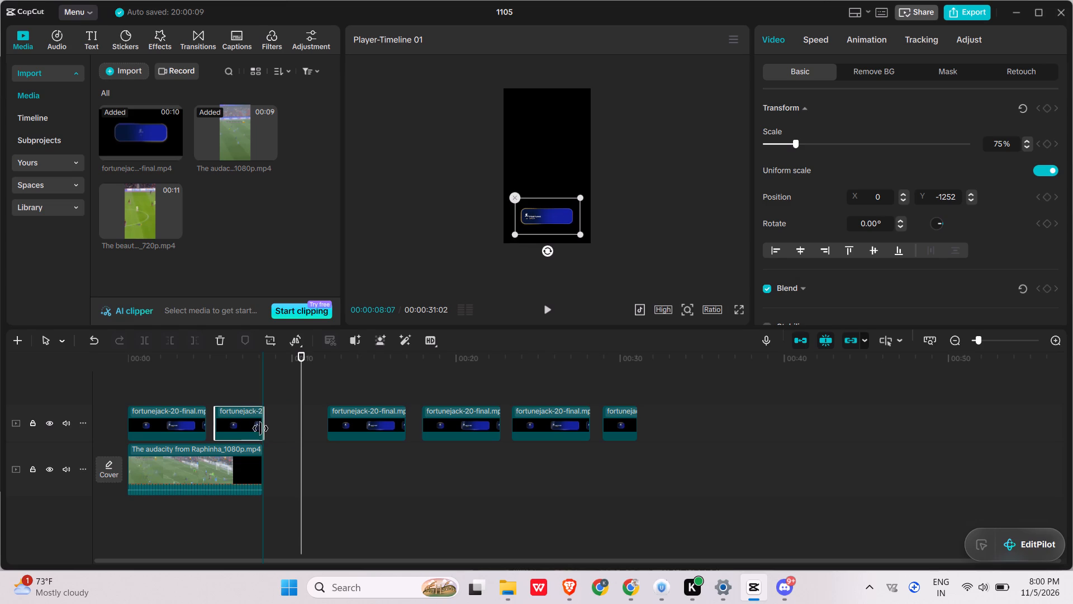
pyautogui.moveTo(260, 428); pyautogui.dragTo(254, 433)
# Delete the four remaining Fortune Jack banners that lie beyond the end of the Raphinha clip.
pyautogui.moveTo(319, 452); pyautogui.dragTo(858, 424)
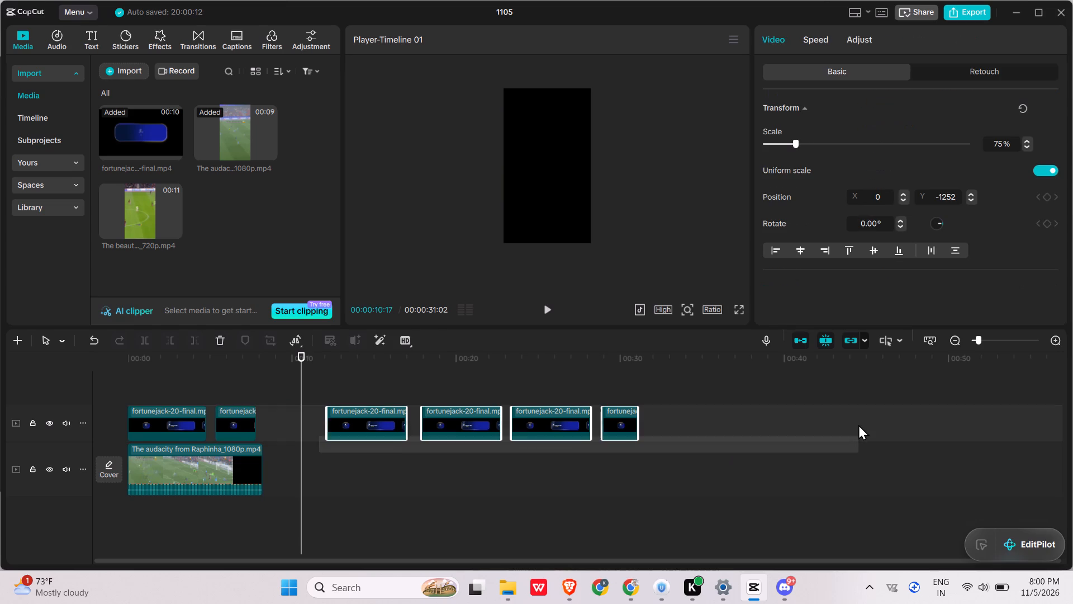
pyautogui.moveTo(858, 424); pyautogui.dragTo(858, 411)
pyautogui.press('BackSpace')
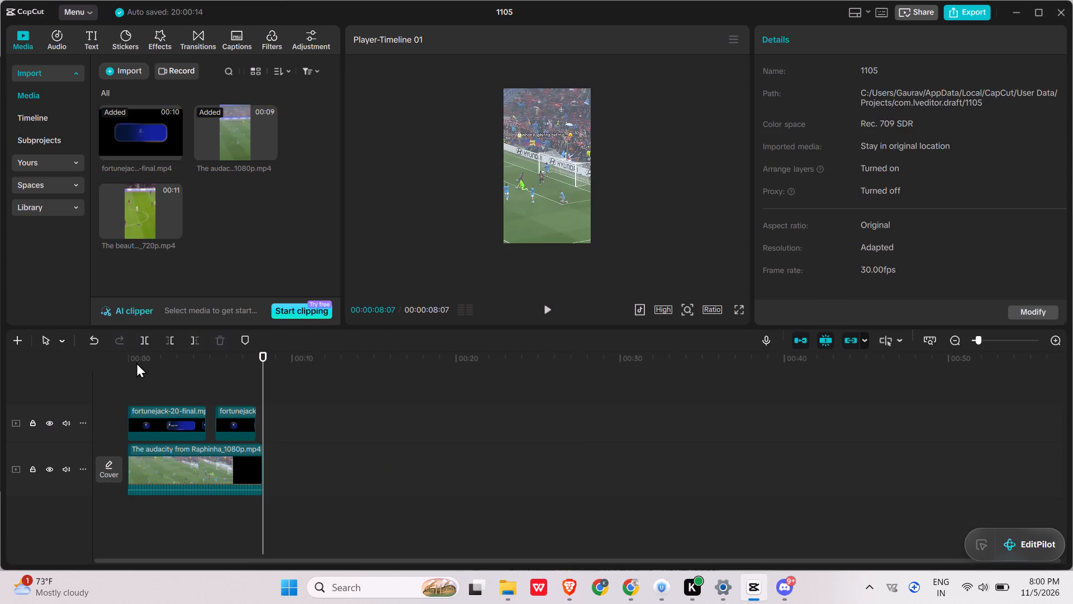
# Play the Raphinha video from the beginning and check the banner in full-screen playback.
pyautogui.click(135, 362)
pyautogui.press('space')
pyautogui.click(739, 309)
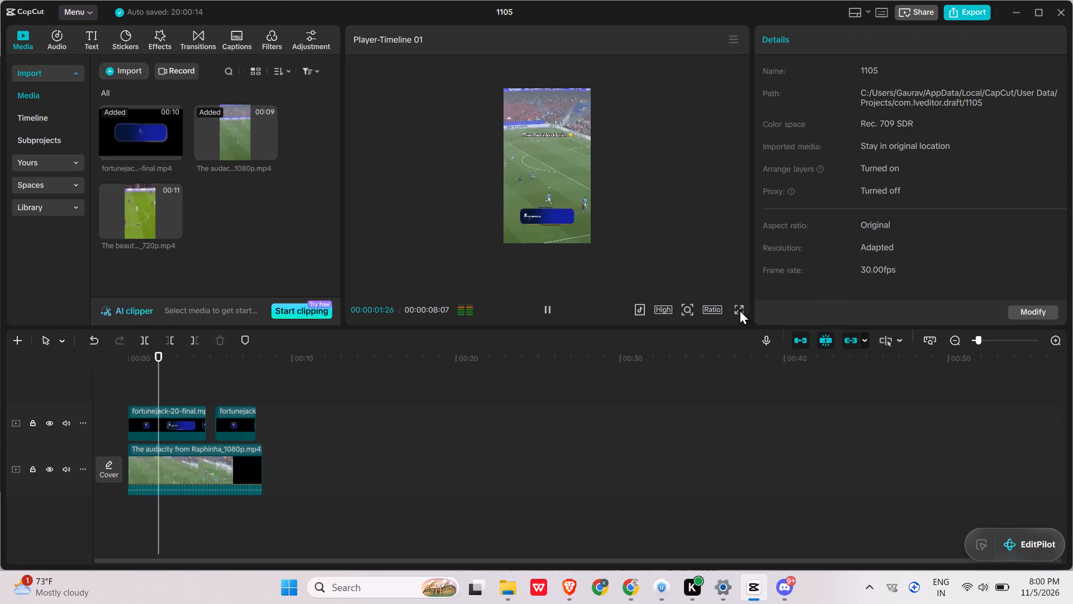
pyautogui.click(724, 538)
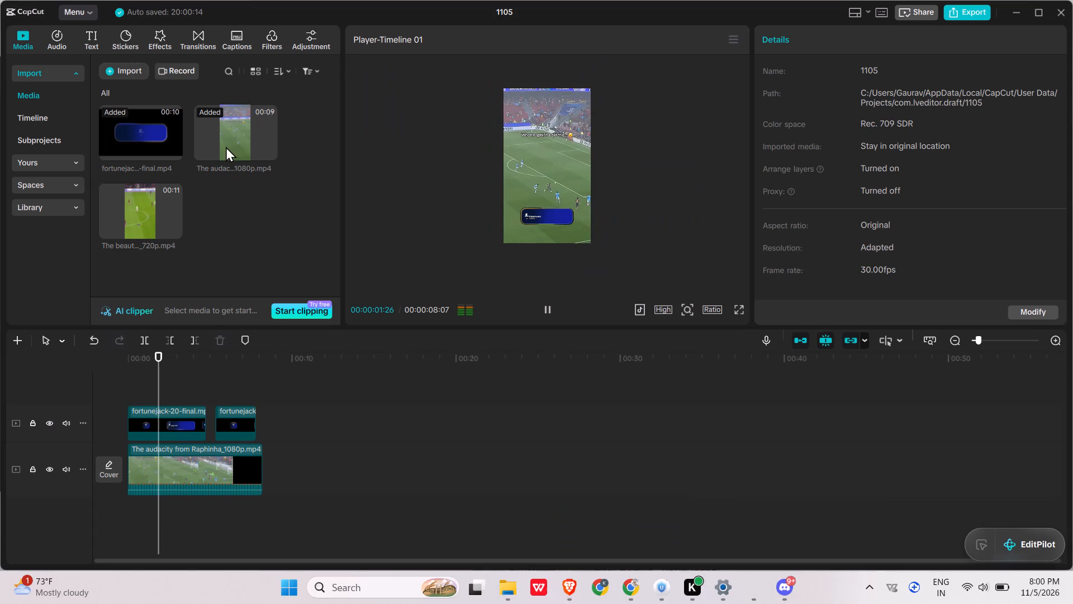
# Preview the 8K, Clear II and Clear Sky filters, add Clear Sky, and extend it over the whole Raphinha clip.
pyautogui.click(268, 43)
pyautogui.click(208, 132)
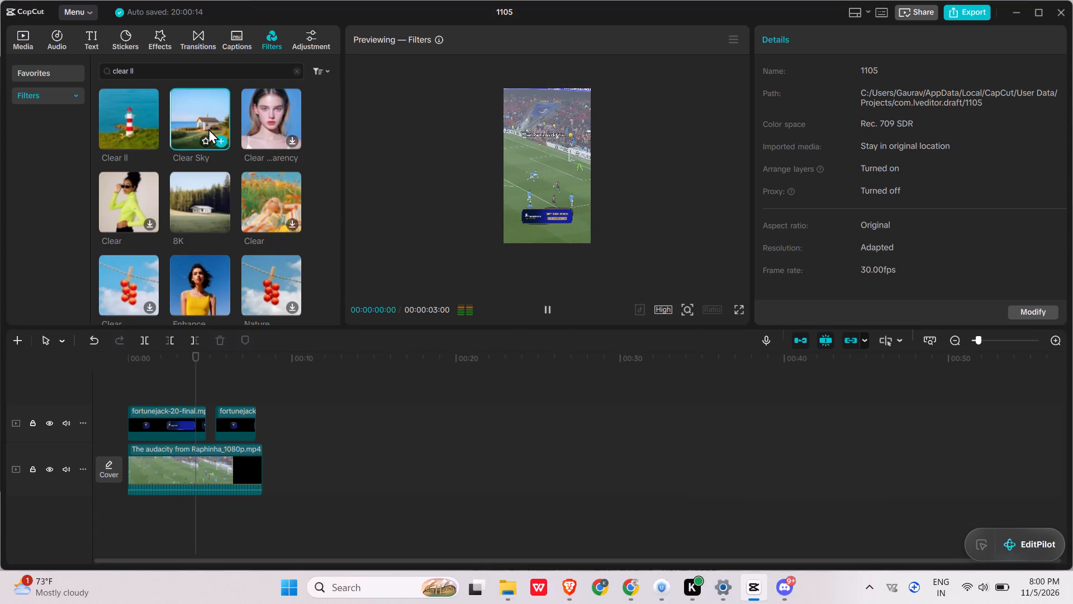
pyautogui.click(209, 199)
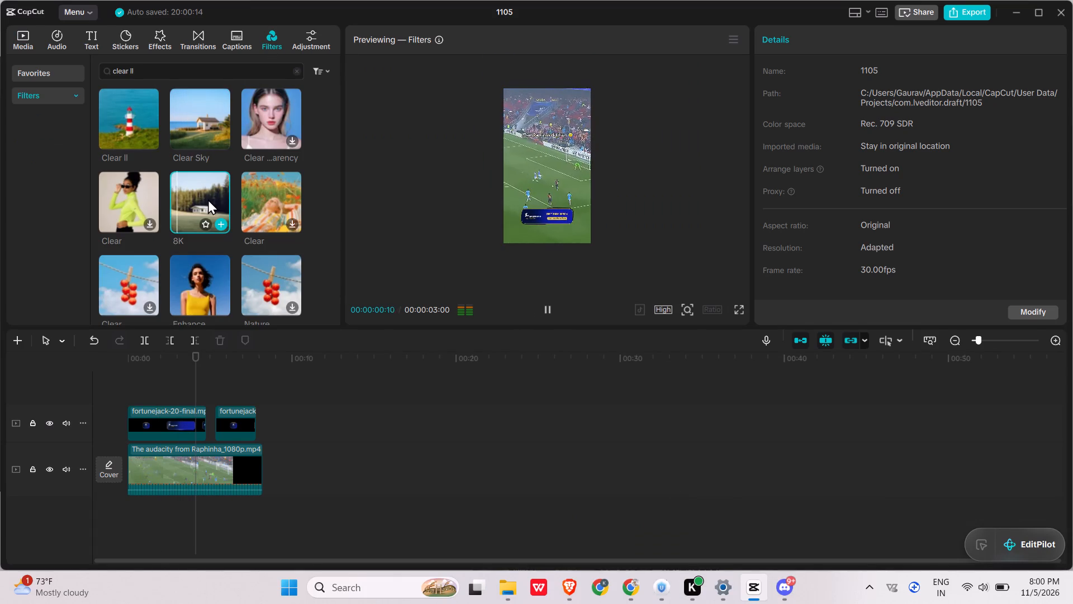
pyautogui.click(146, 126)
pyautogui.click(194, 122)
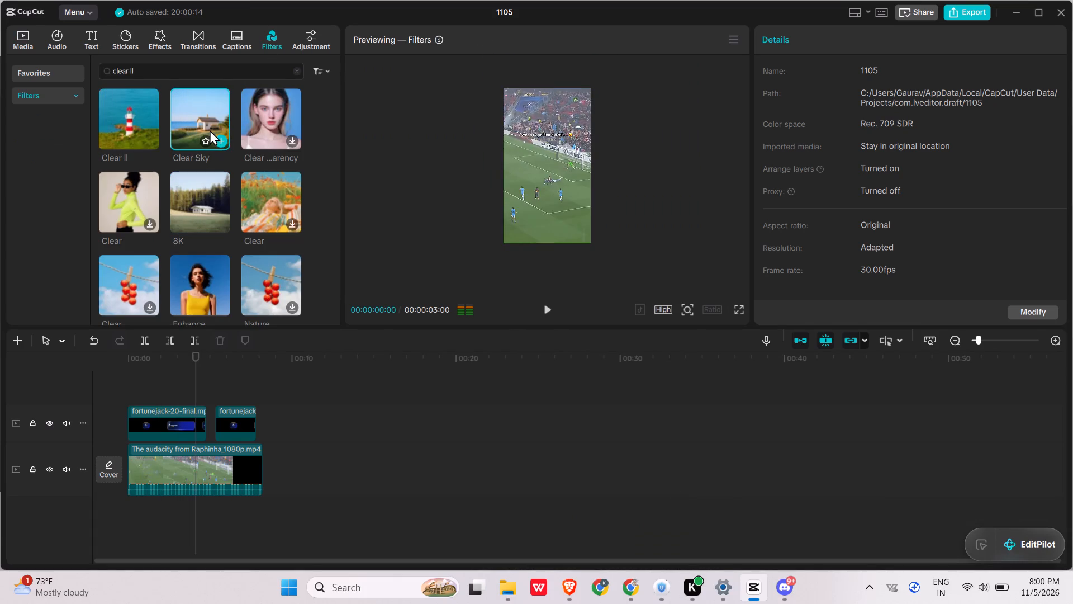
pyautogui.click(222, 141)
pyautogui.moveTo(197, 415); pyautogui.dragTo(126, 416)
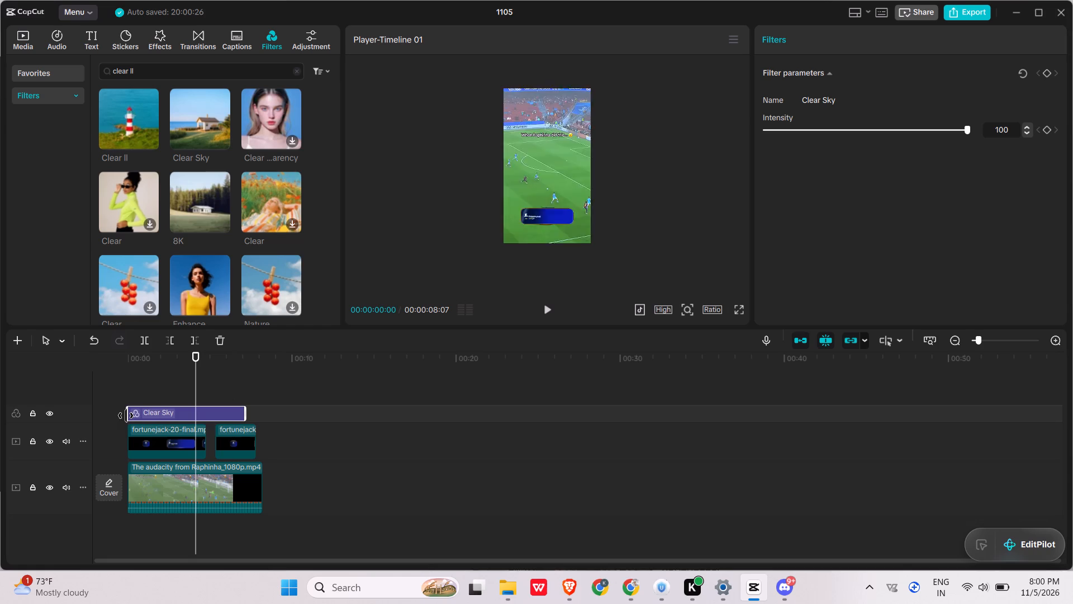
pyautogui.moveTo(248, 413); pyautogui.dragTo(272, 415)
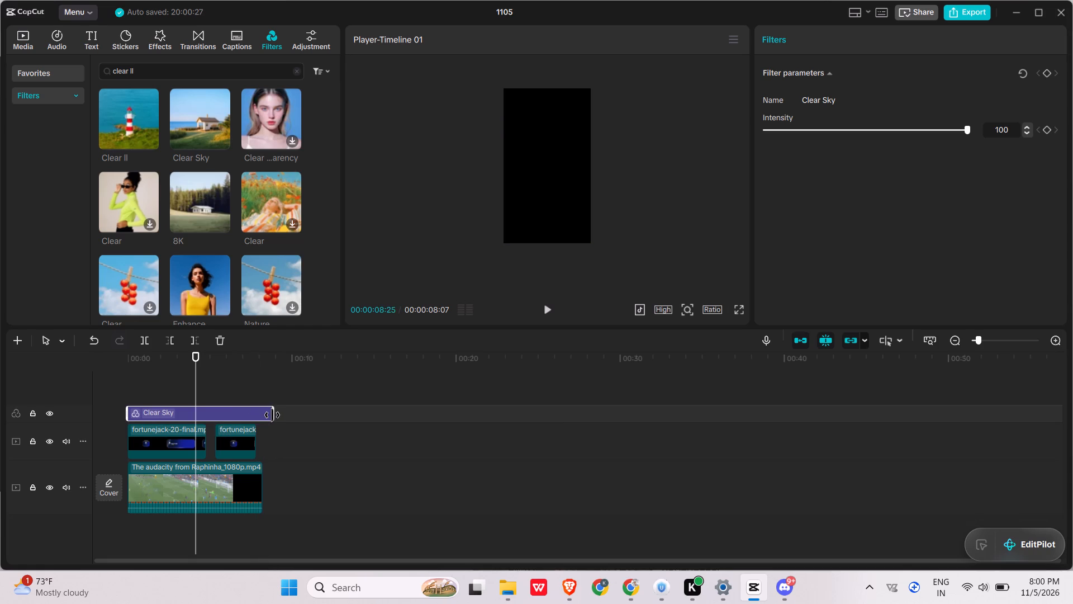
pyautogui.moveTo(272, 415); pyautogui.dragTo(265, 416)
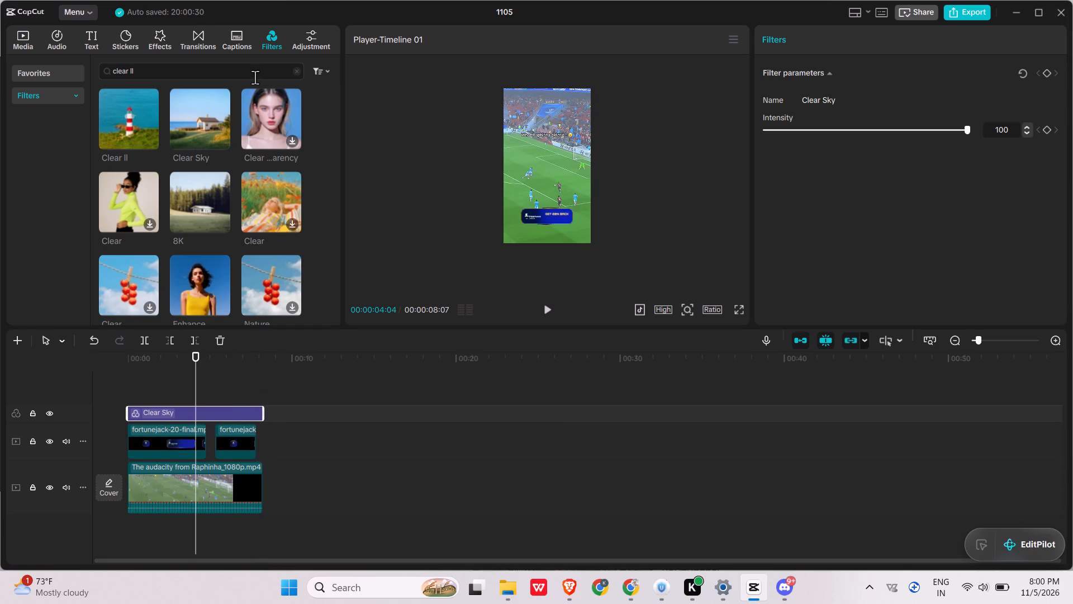
# Search the filters for 4k and preview the 4K filter on the Raphinha clip, including full screen.
pyautogui.click(296, 73)
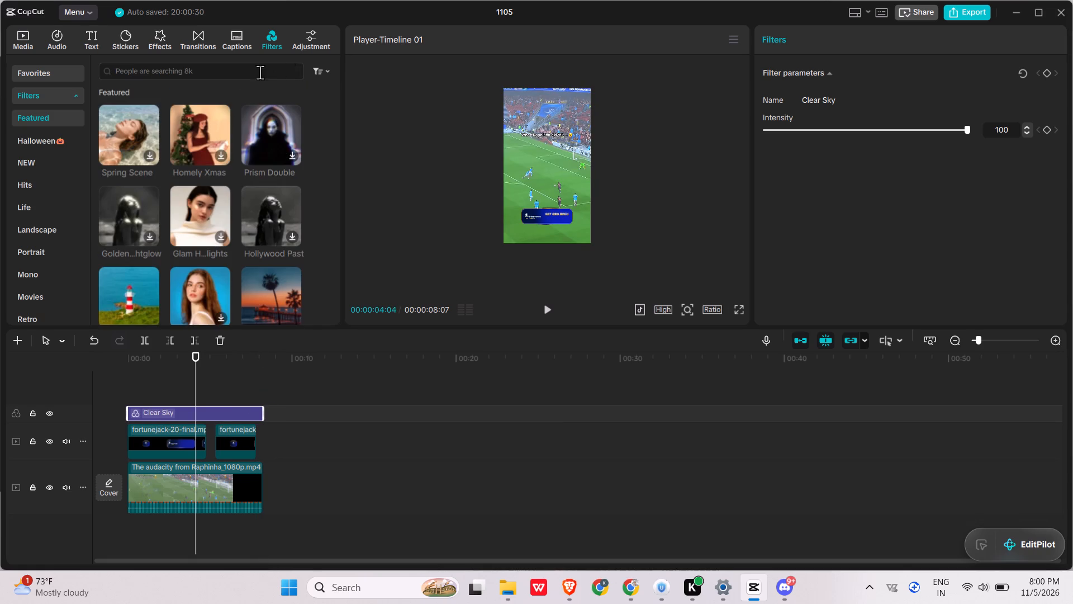
pyautogui.click(226, 73)
pyautogui.press('4')
pyautogui.press('k')
pyautogui.press('Return')
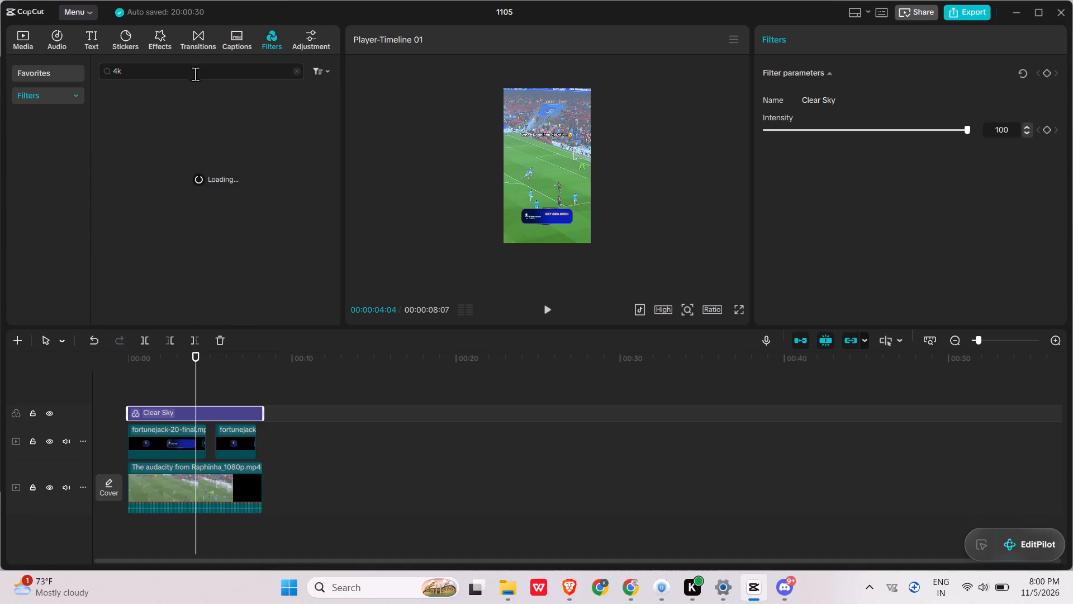
pyautogui.click(112, 130)
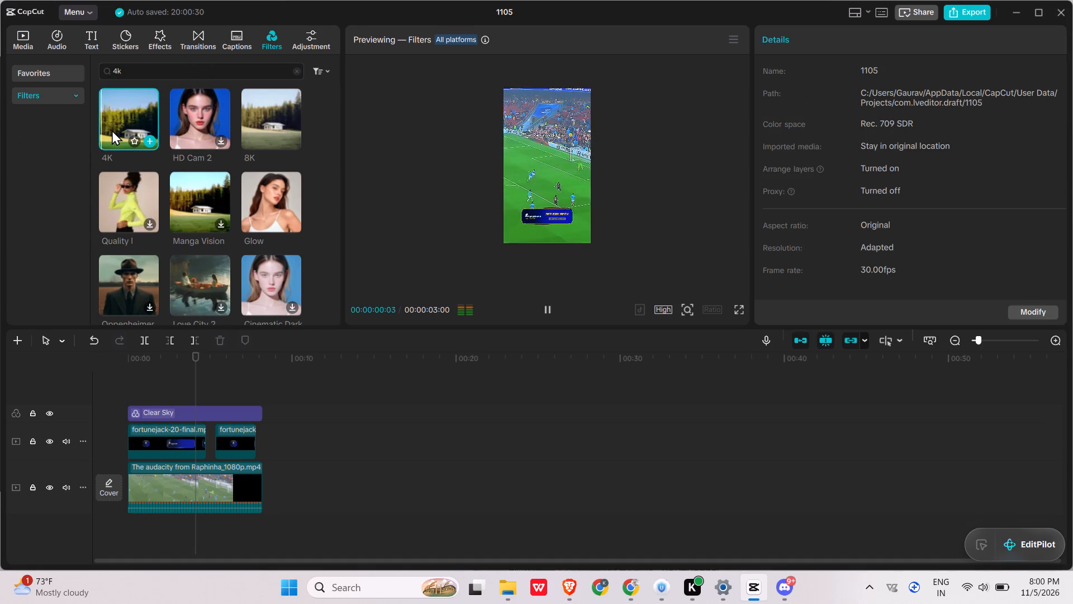
pyautogui.press('space')
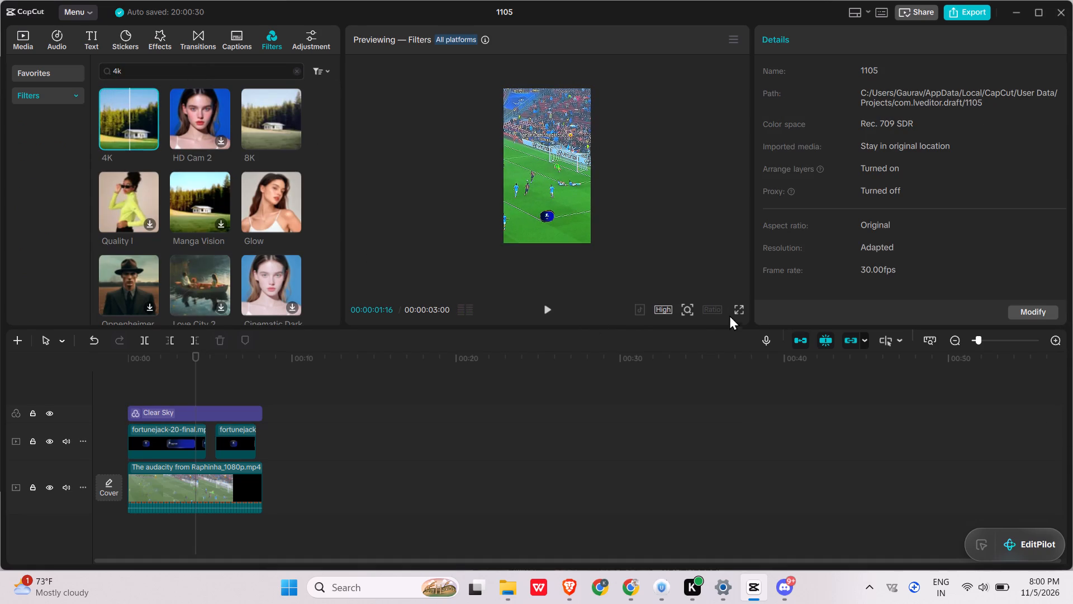
pyautogui.click(740, 307)
pyautogui.press('space')
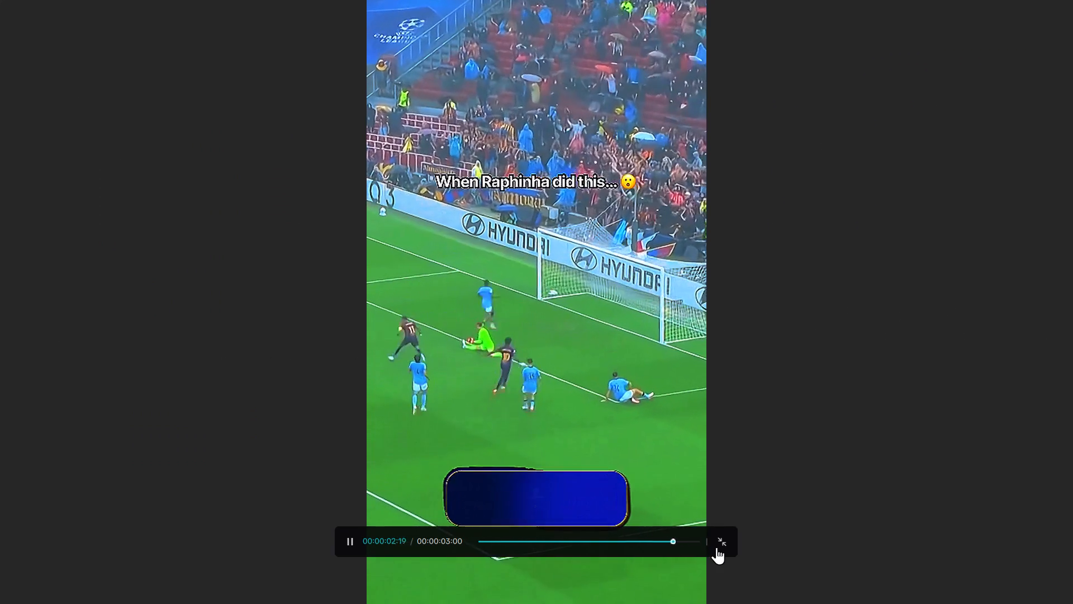
pyautogui.click(728, 545)
pyautogui.press('space')
pyautogui.click(129, 139)
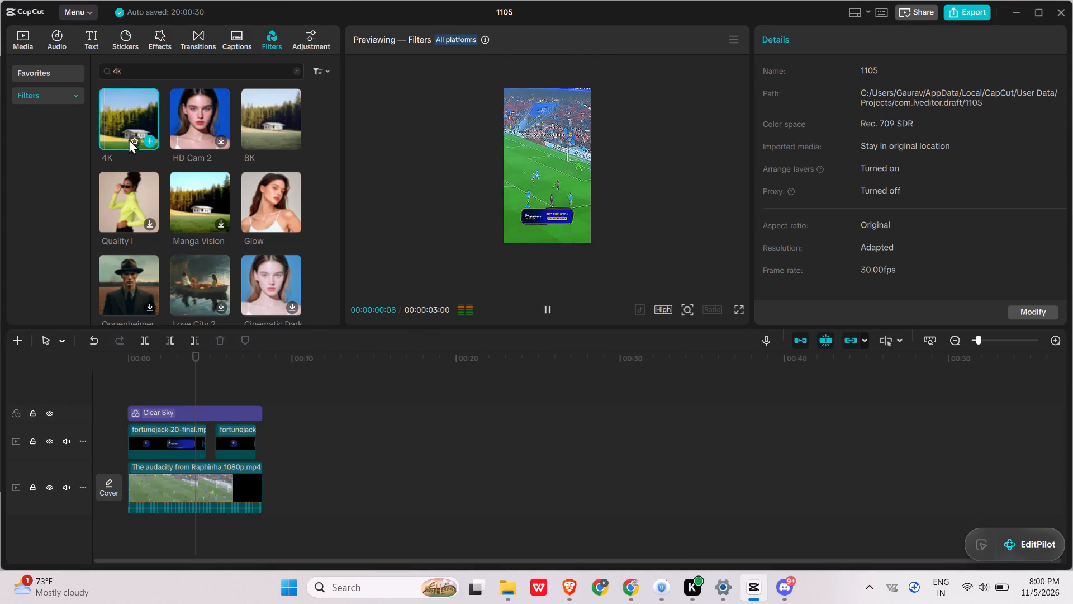
pyautogui.click(649, 112)
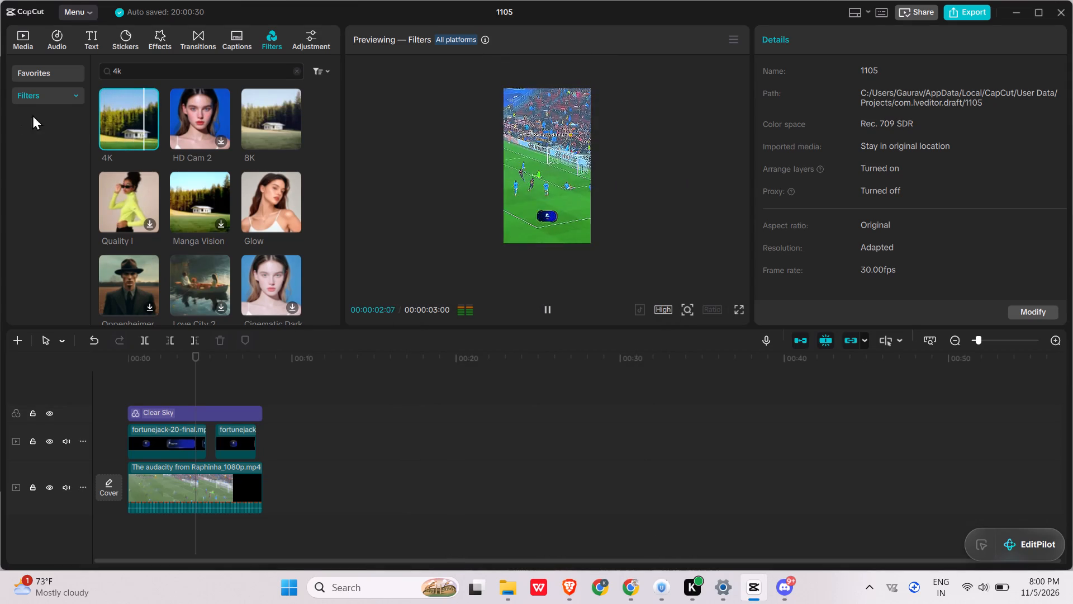
pyautogui.click(139, 120)
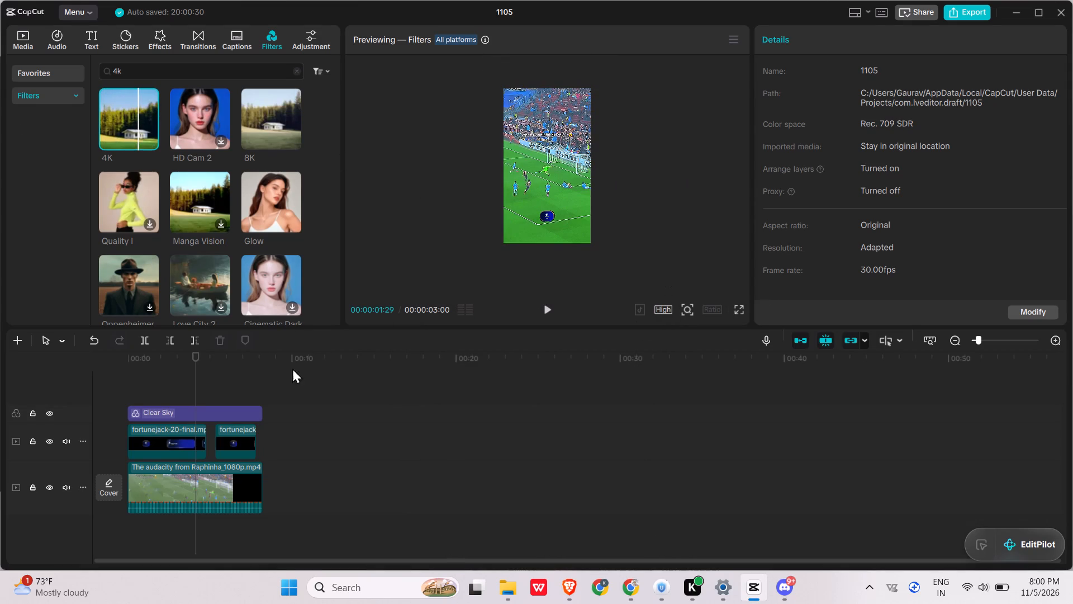
# Move the Clear Sky filter past the end of the clip, add the 4K filter, and stretch it over the whole Raphinha clip.
pyautogui.moveTo(159, 413); pyautogui.dragTo(550, 424)
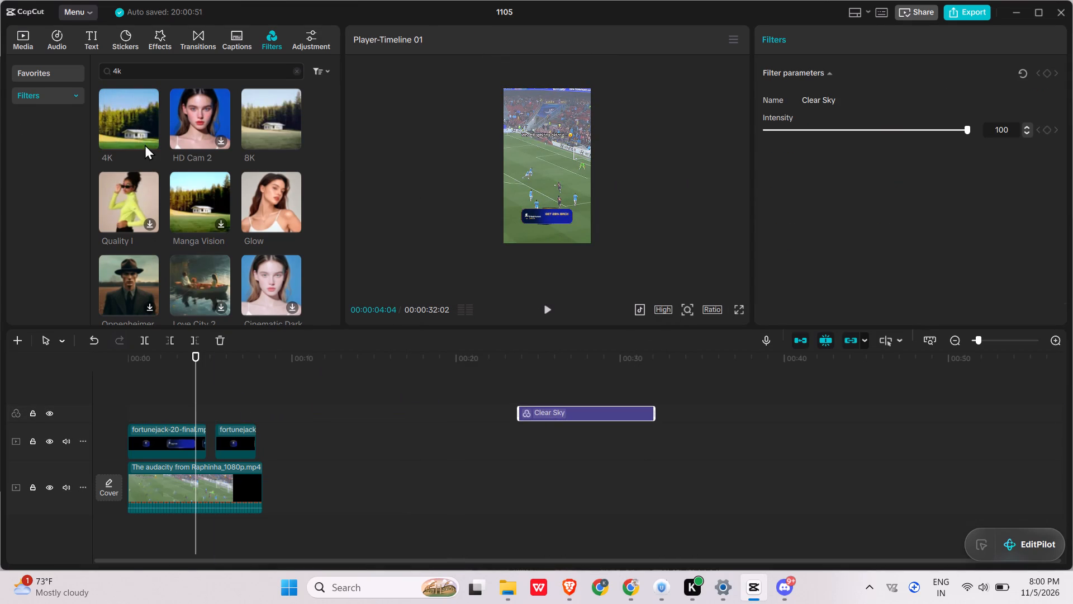
pyautogui.click(135, 119)
pyautogui.click(146, 138)
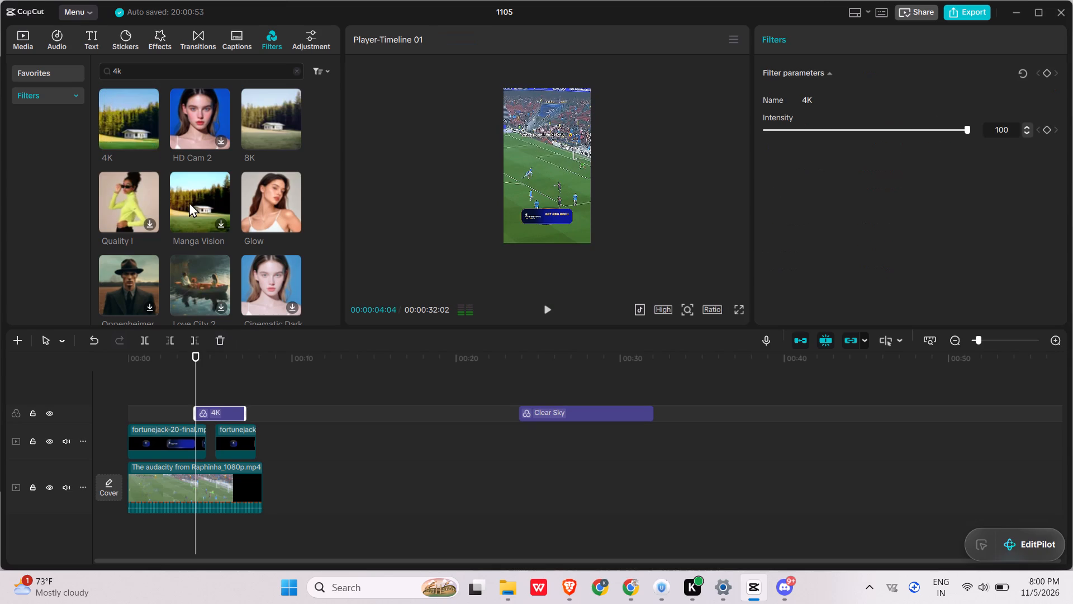
pyautogui.moveTo(192, 409); pyautogui.dragTo(106, 409)
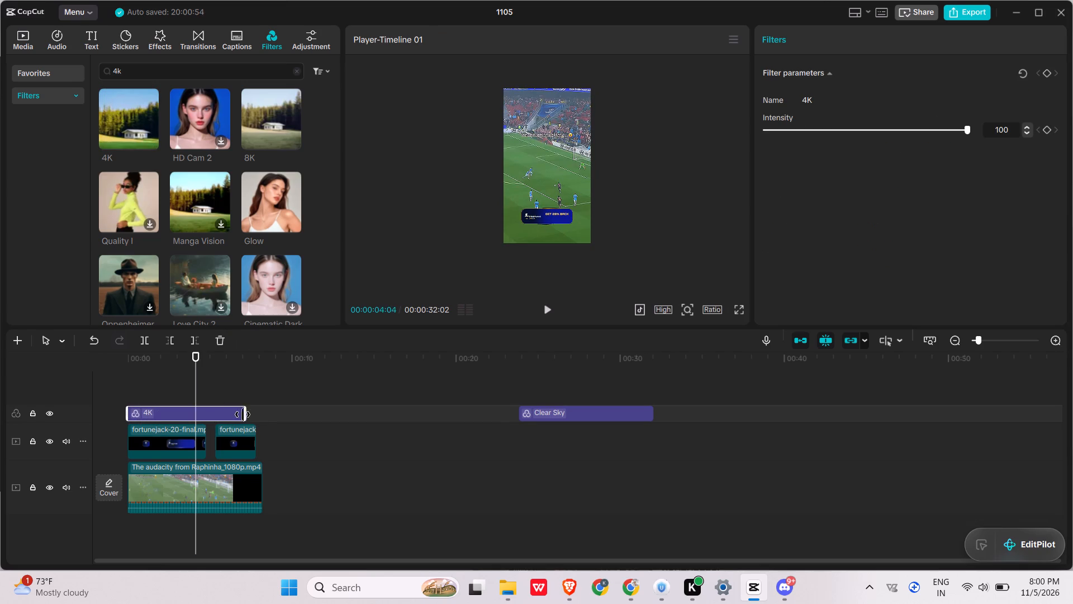
pyautogui.moveTo(246, 413); pyautogui.dragTo(265, 413)
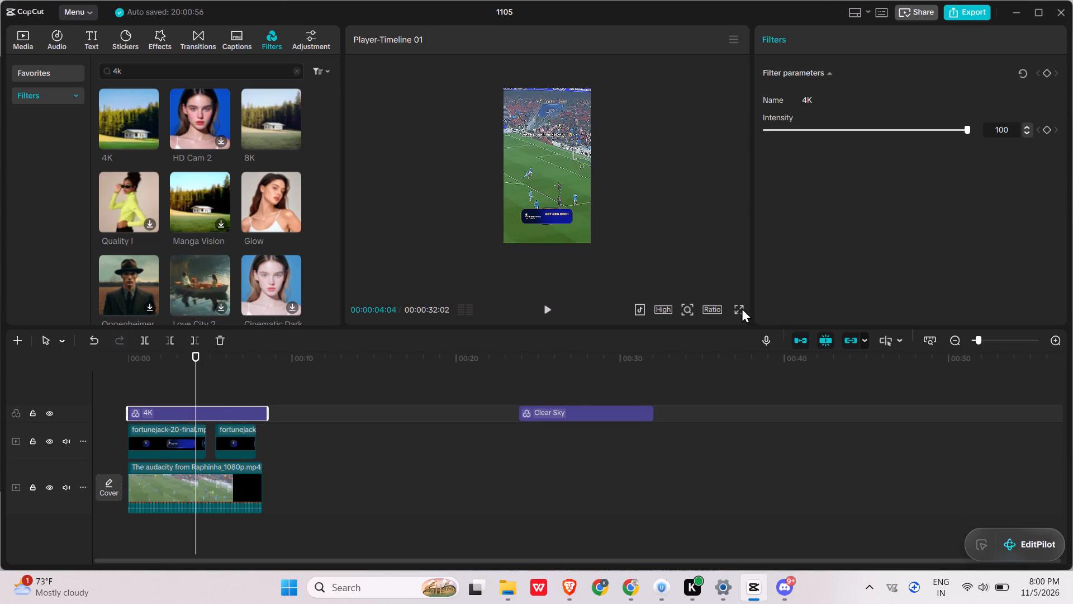
# Play the Raphinha video full screen to check the picture with the 4K filter applied.
pyautogui.click(739, 308)
pyautogui.press('space')
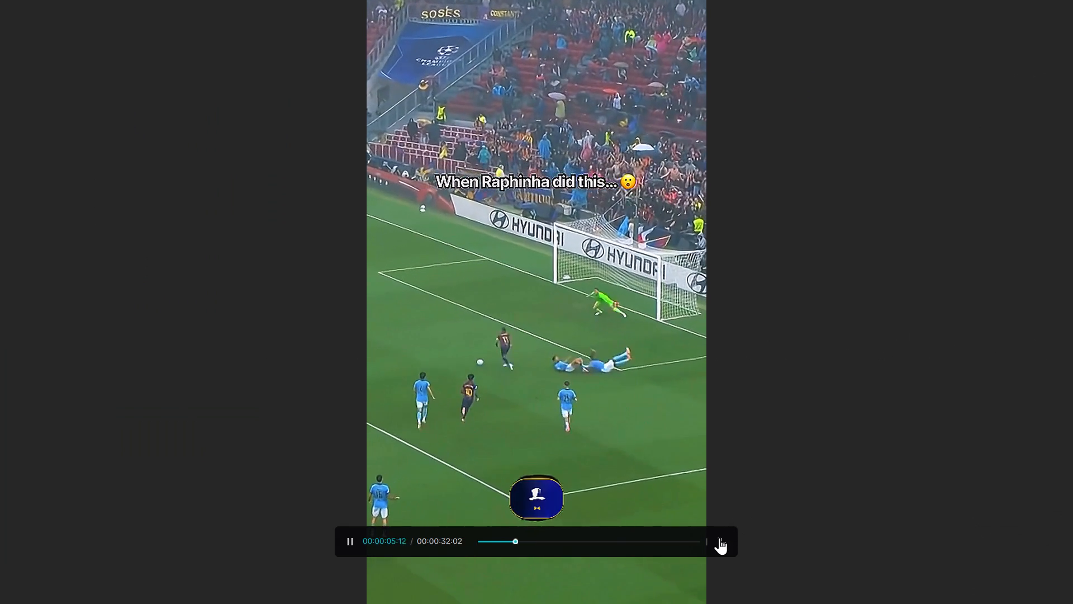
pyautogui.click(719, 537)
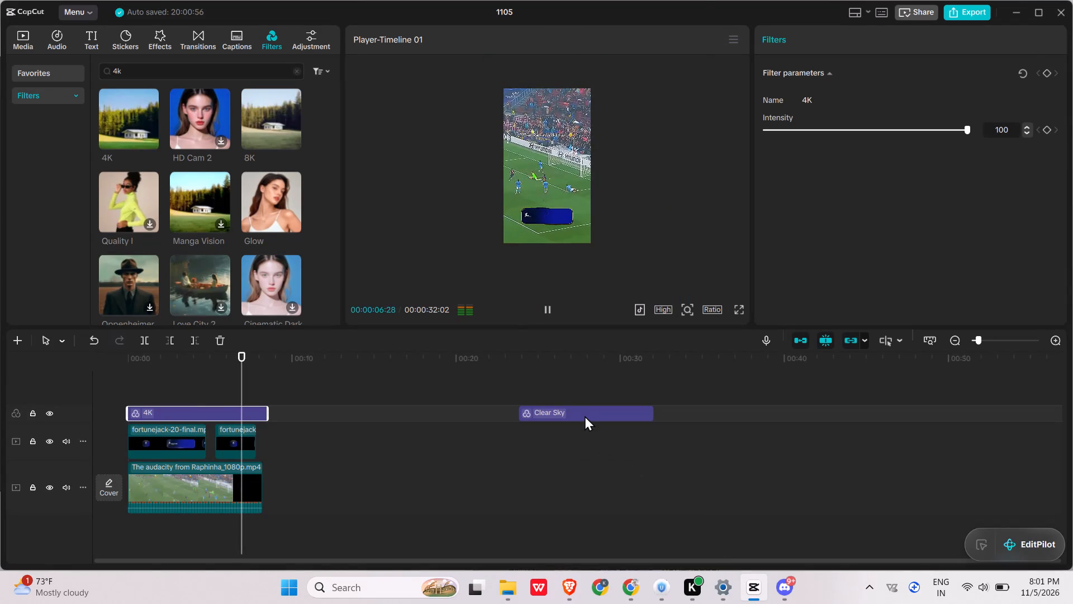
# Delete the Clear Sky filter from the timeline.
pyautogui.click(585, 415)
pyautogui.press('BackSpace')
# Open the export settings for the Raphinha video and go to the frame rate choice.
pyautogui.click(983, 12)
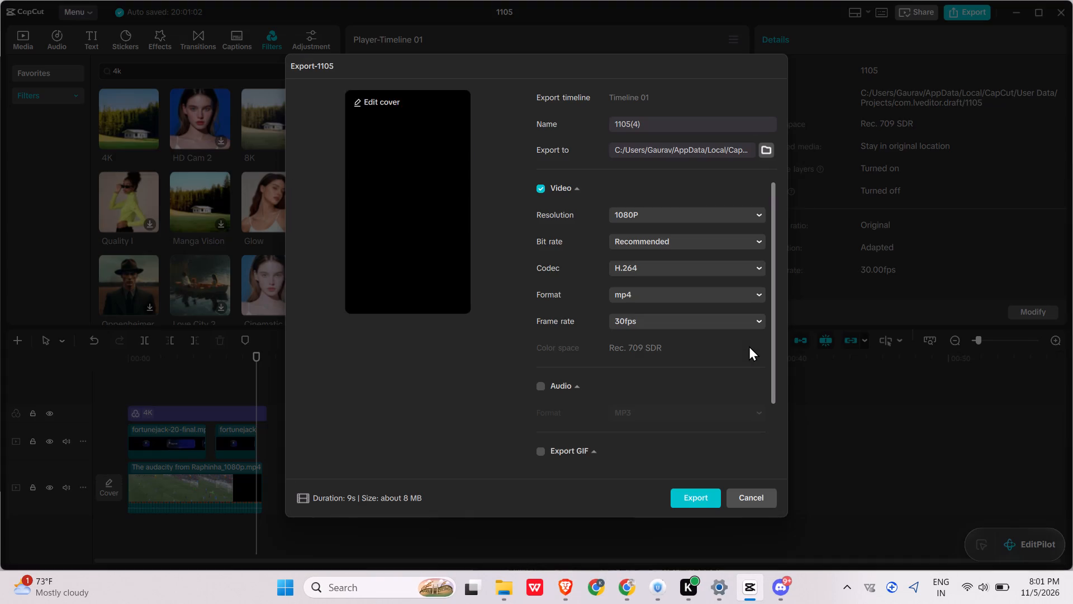
pyautogui.click(746, 312)
pyautogui.click(763, 324)
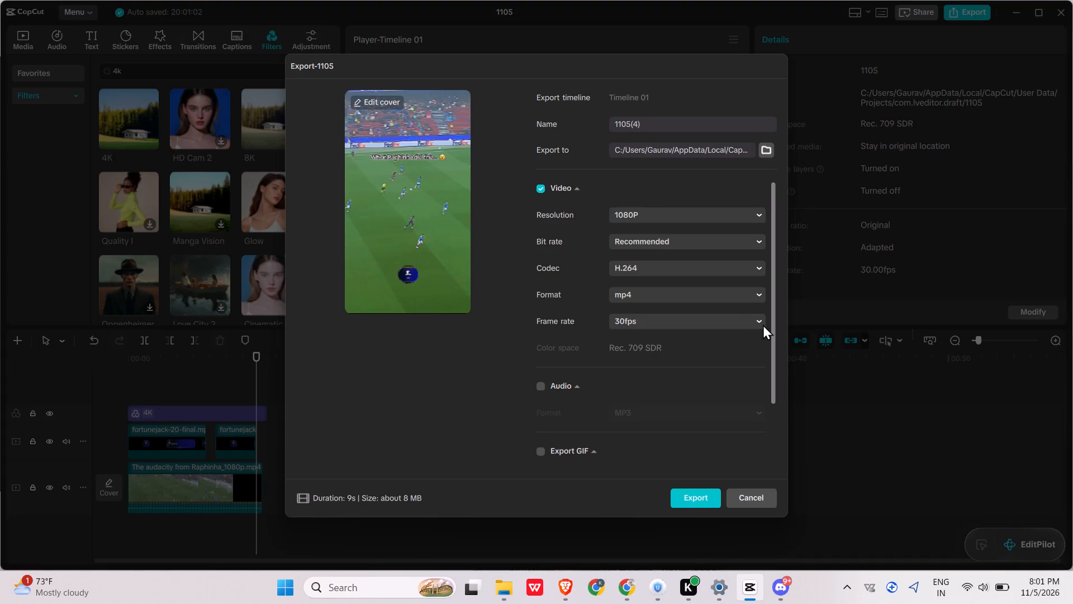
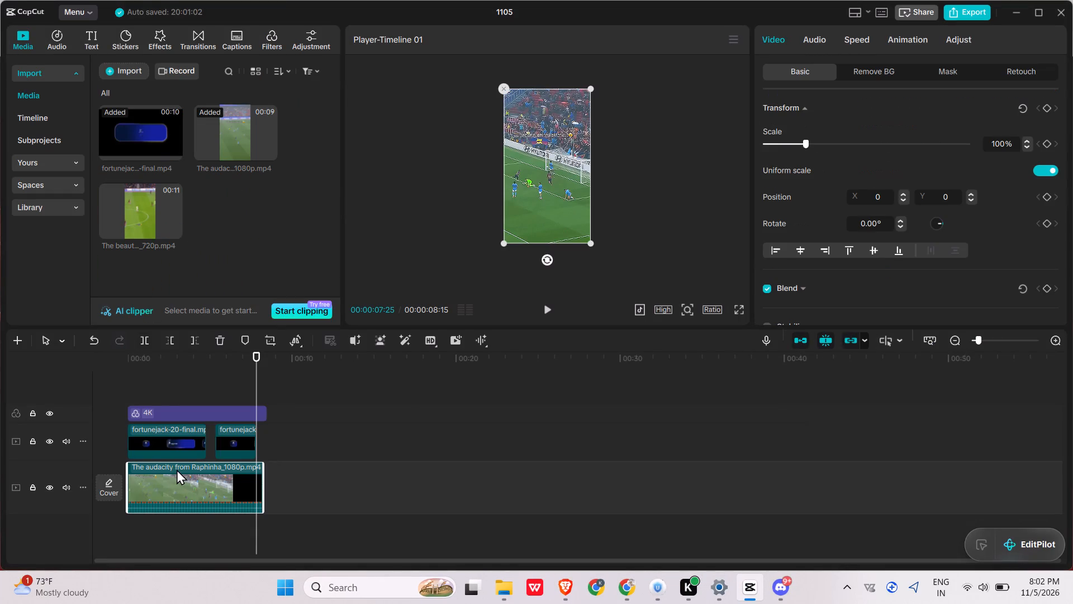
# Delete the Raphinha clip from the timeline and remove its source video from the project media, keeping the Fortune Jack banners.
pyautogui.press('BackSpace')
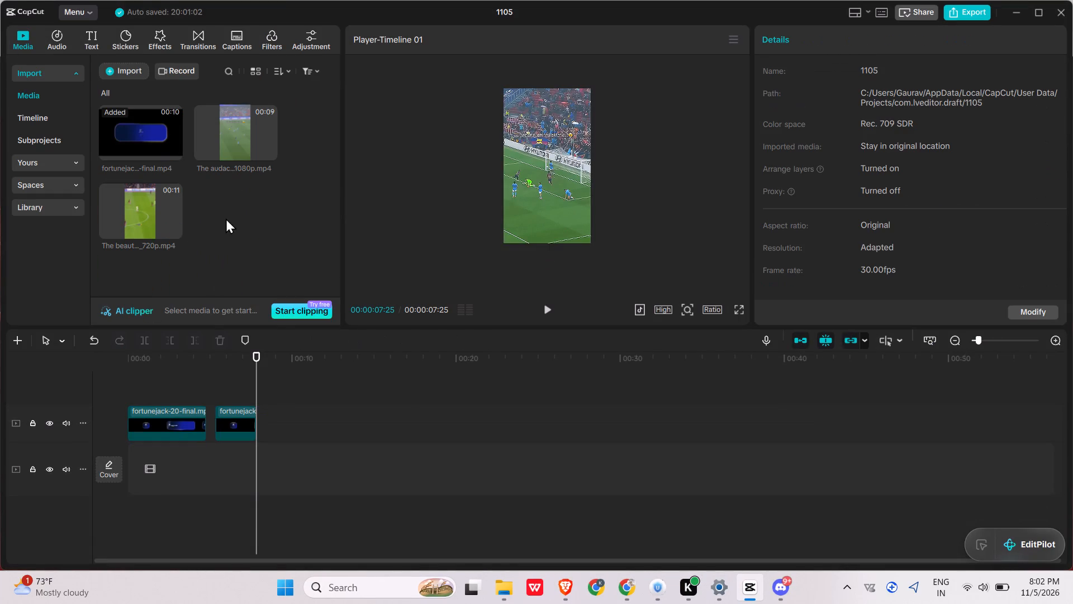
pyautogui.click(239, 141)
pyautogui.press('BackSpace')
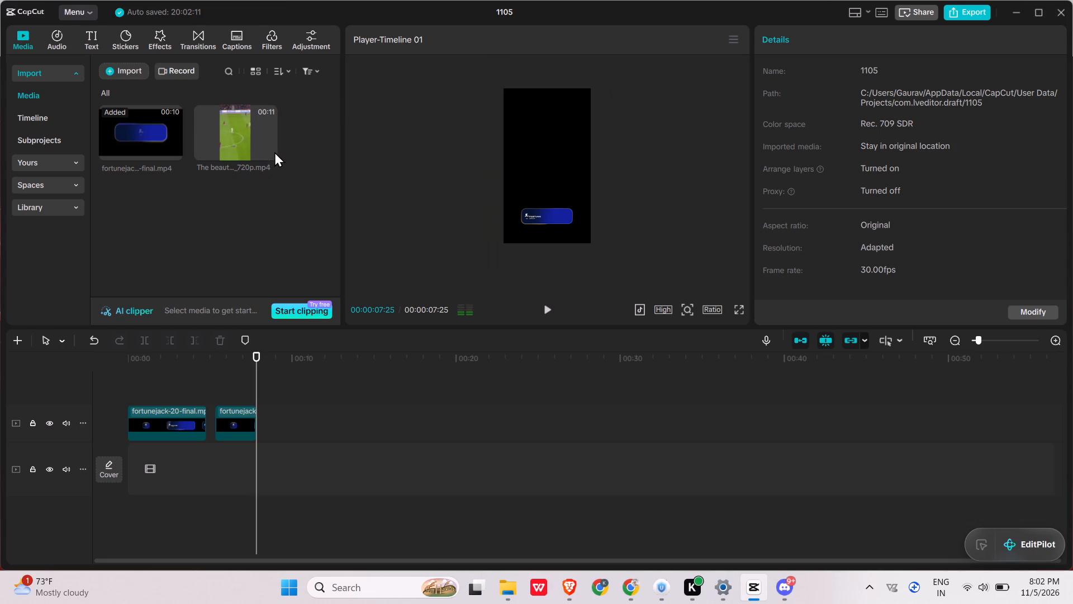
# Add the video "The beautiful game taught by Barcelona" to the start of the empty main track beneath the banners.
pyautogui.click(265, 152)
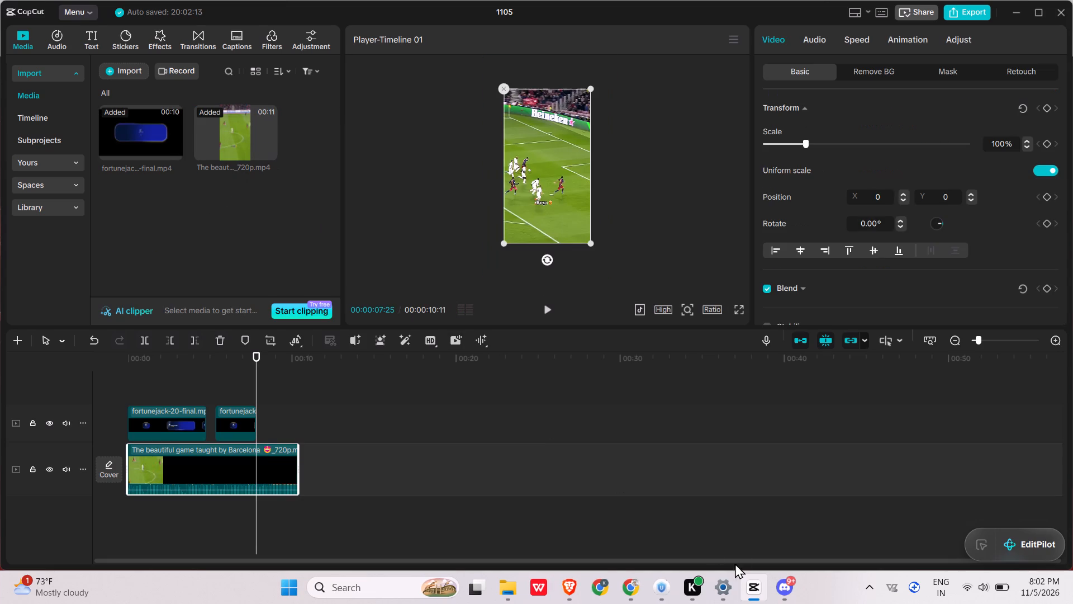
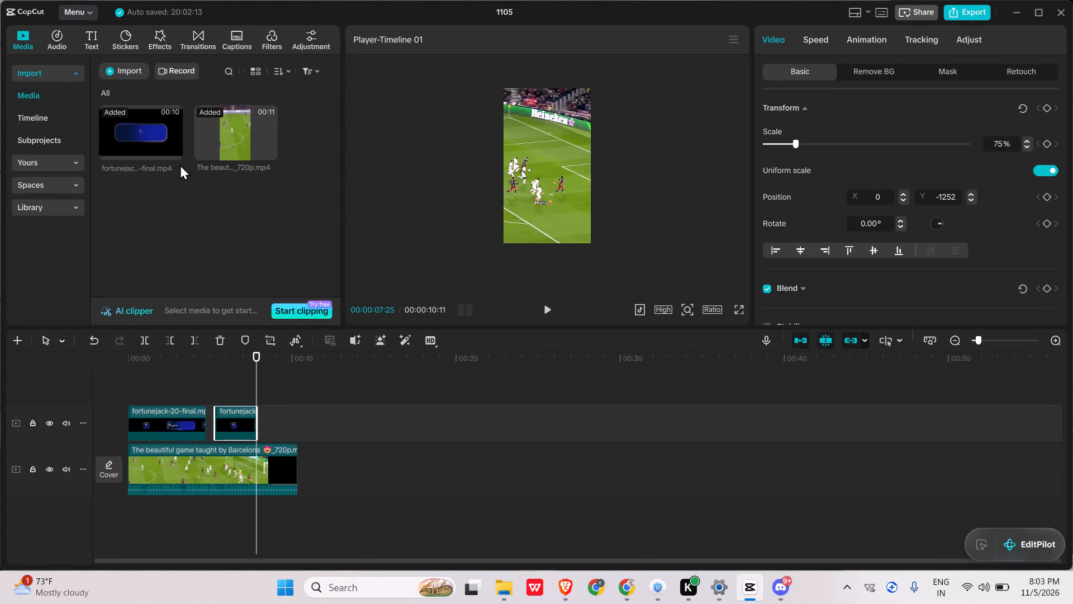
# Extend the end of the second Fortune Jack banner to just before the end of the Barcelona clip.
pyautogui.moveTo(257, 417); pyautogui.dragTo(282, 420)
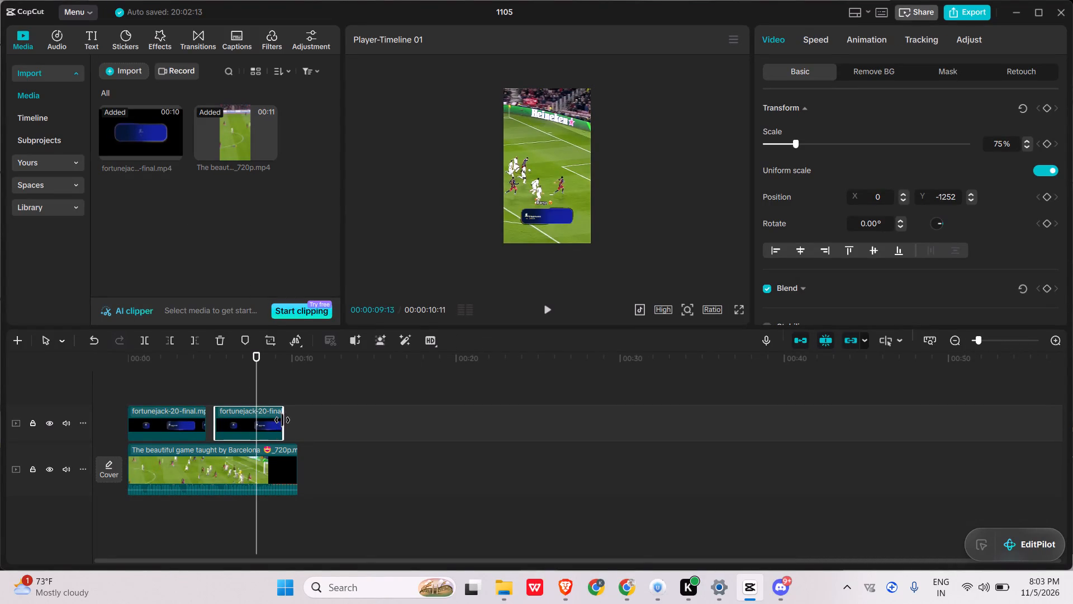
pyautogui.moveTo(282, 420); pyautogui.dragTo(283, 420)
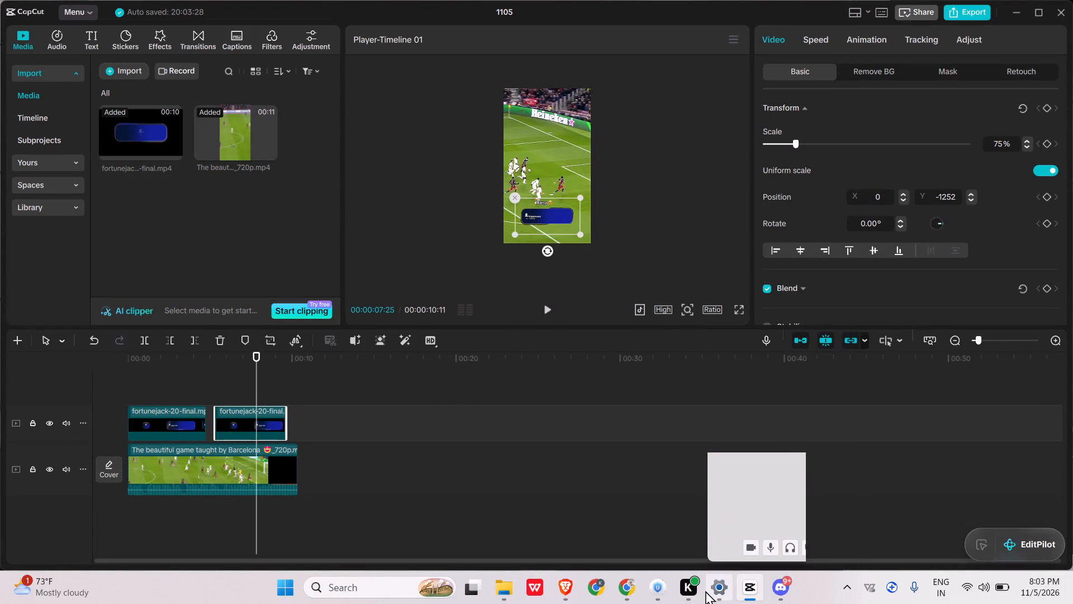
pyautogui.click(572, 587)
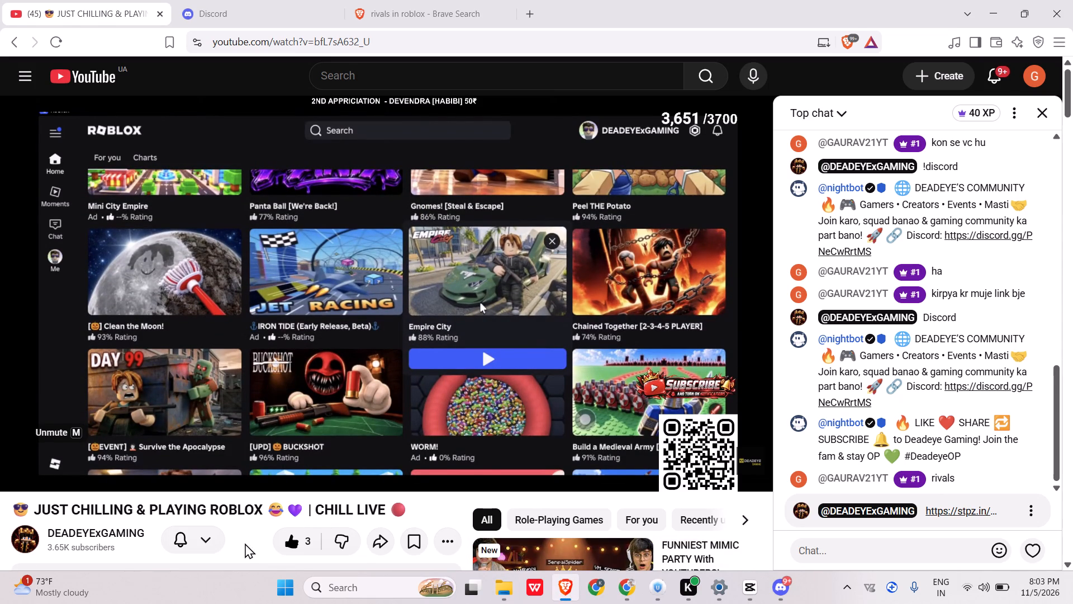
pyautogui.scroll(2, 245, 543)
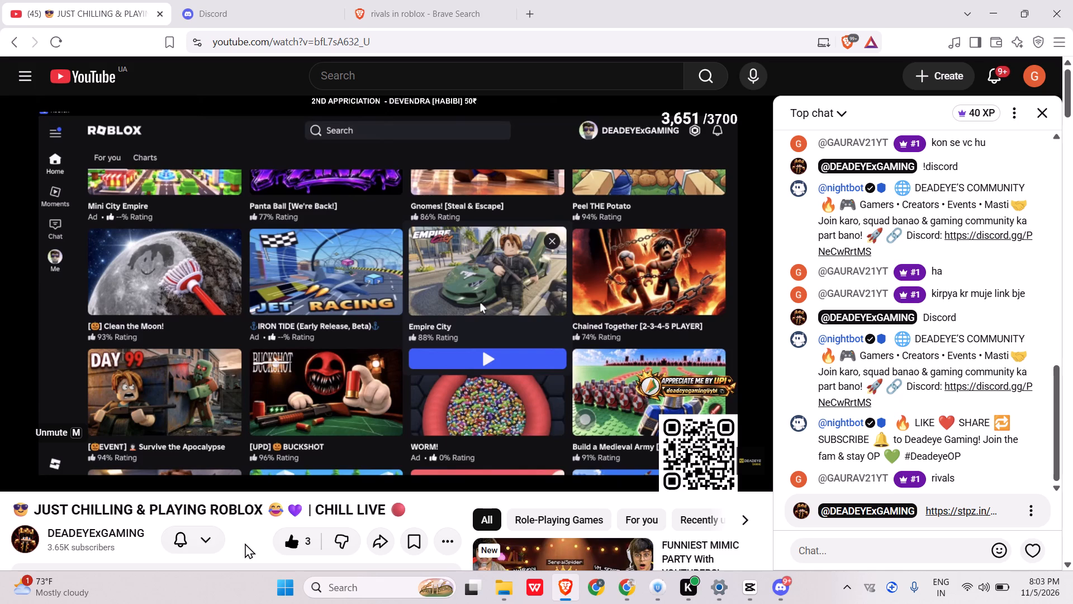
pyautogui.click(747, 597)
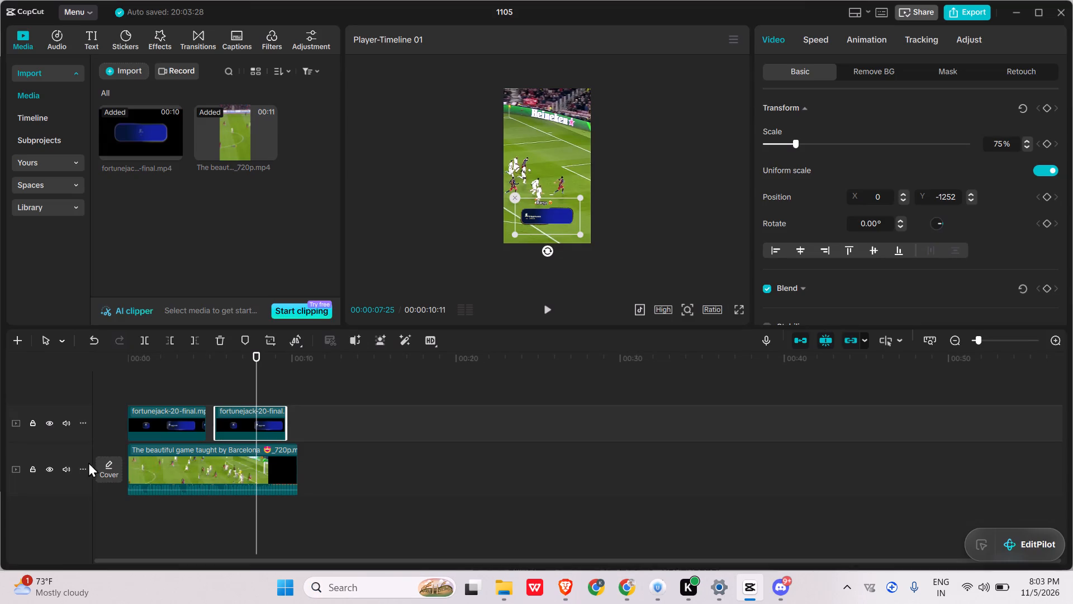
# Preview the end of the Barcelona clip full screen with its track temporarily muted, checking the second banner.
pyautogui.click(70, 466)
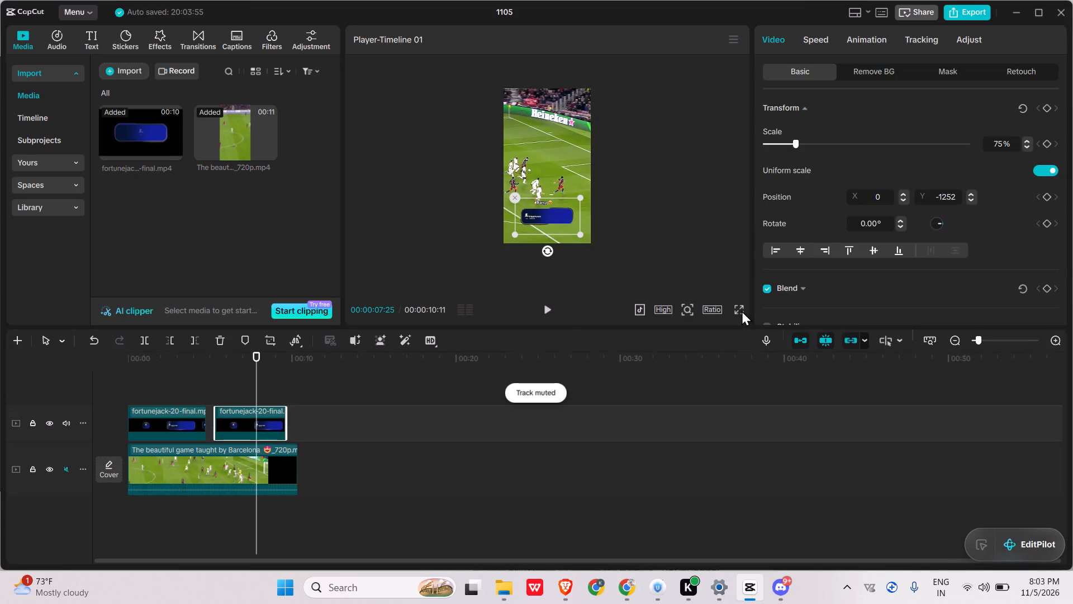
pyautogui.click(742, 310)
pyautogui.press('space')
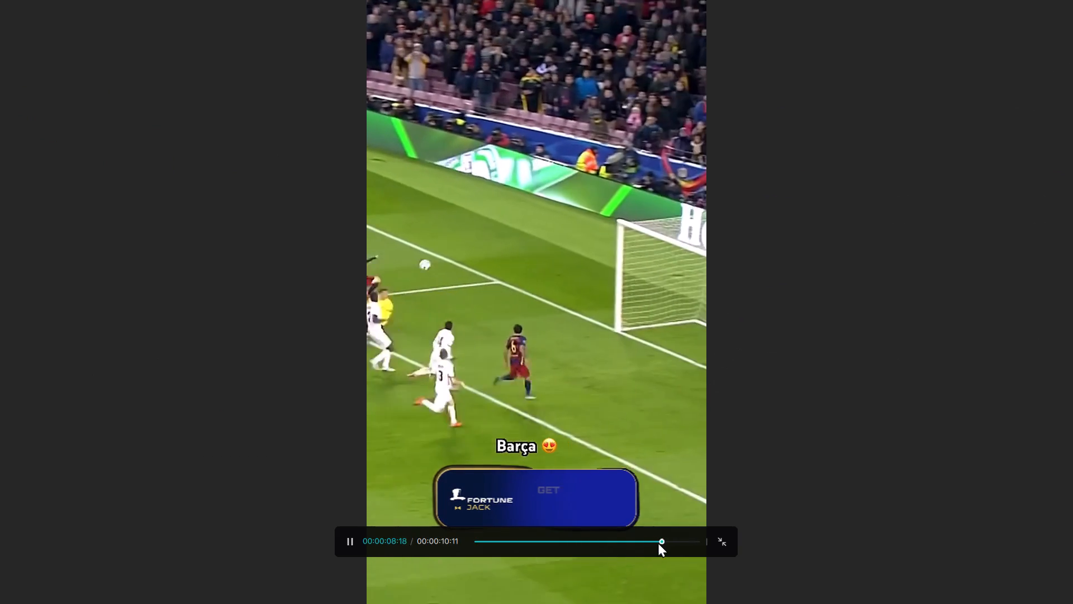
pyautogui.click(722, 539)
pyautogui.press('space')
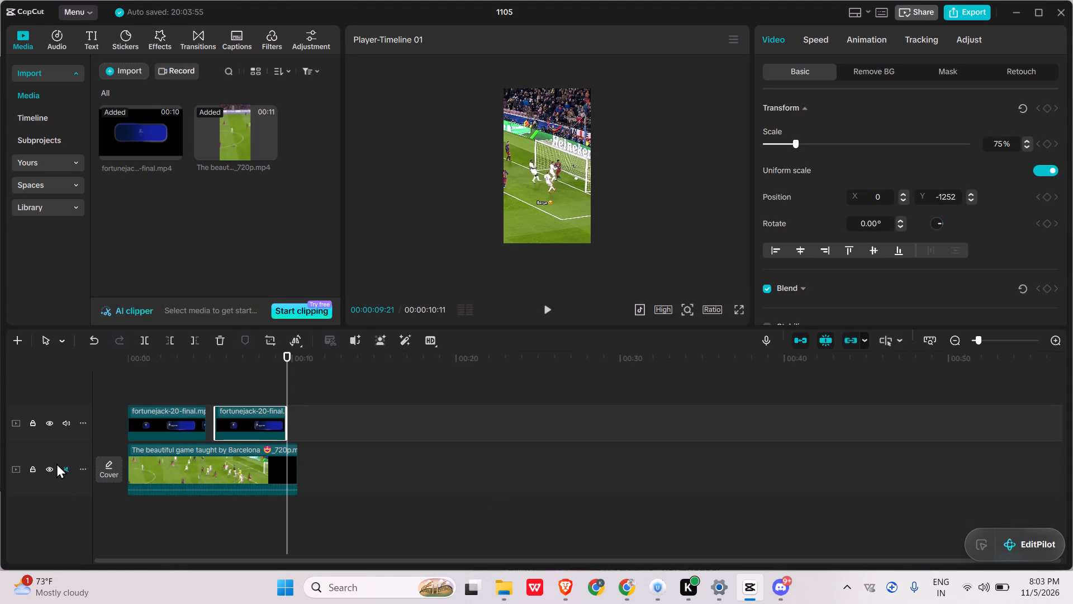
pyautogui.click(70, 471)
# Add the 4K filter above the banners and stretch it to cover the entire Barcelona clip.
pyautogui.click(269, 41)
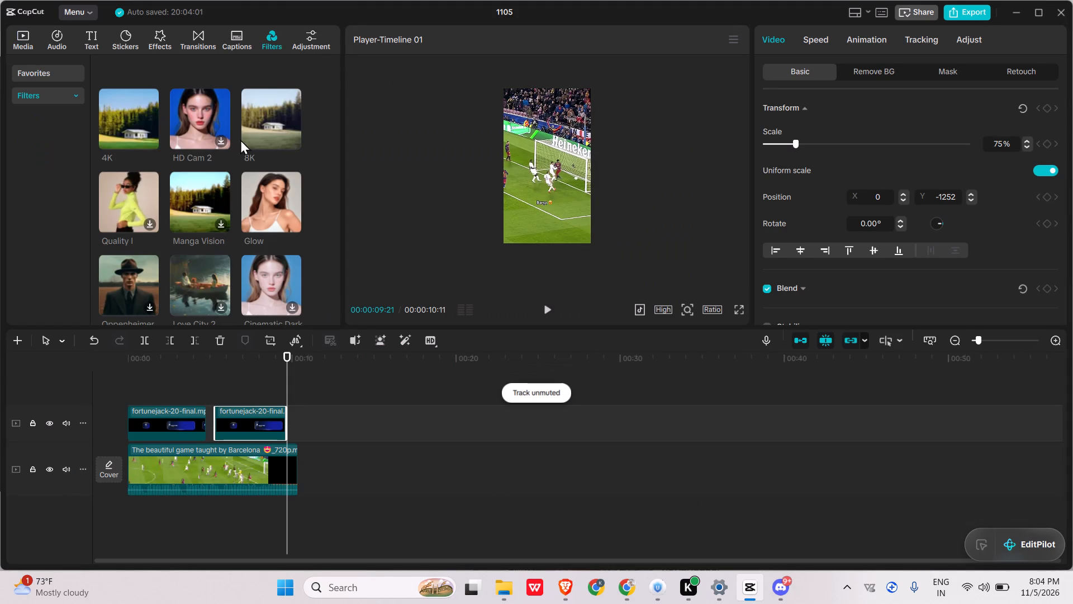
pyautogui.click(116, 130)
pyautogui.click(151, 141)
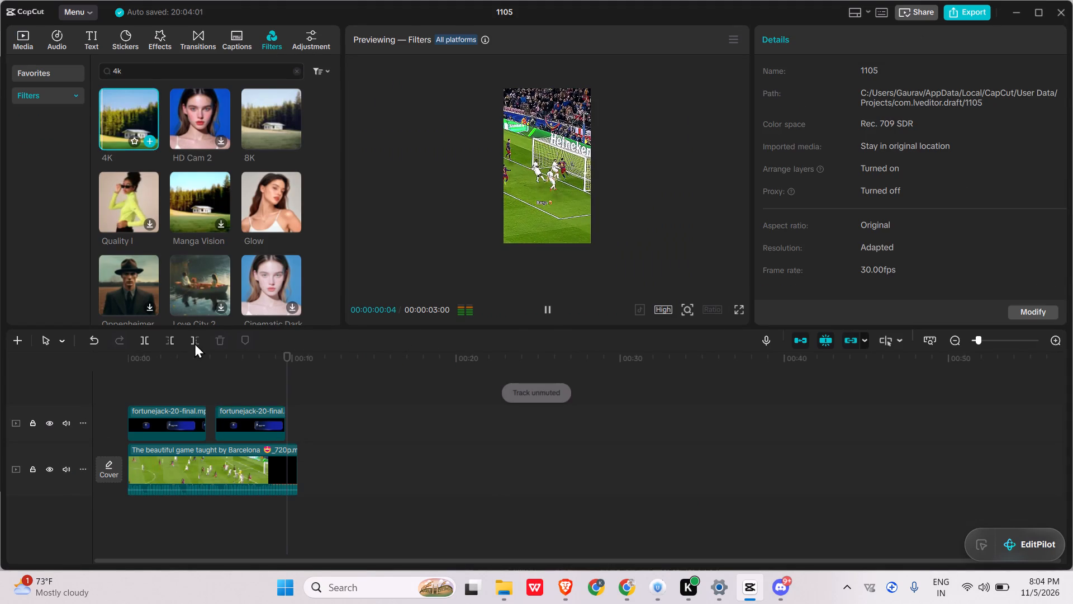
pyautogui.moveTo(298, 411); pyautogui.dragTo(108, 406)
pyautogui.moveTo(177, 413); pyautogui.dragTo(306, 414)
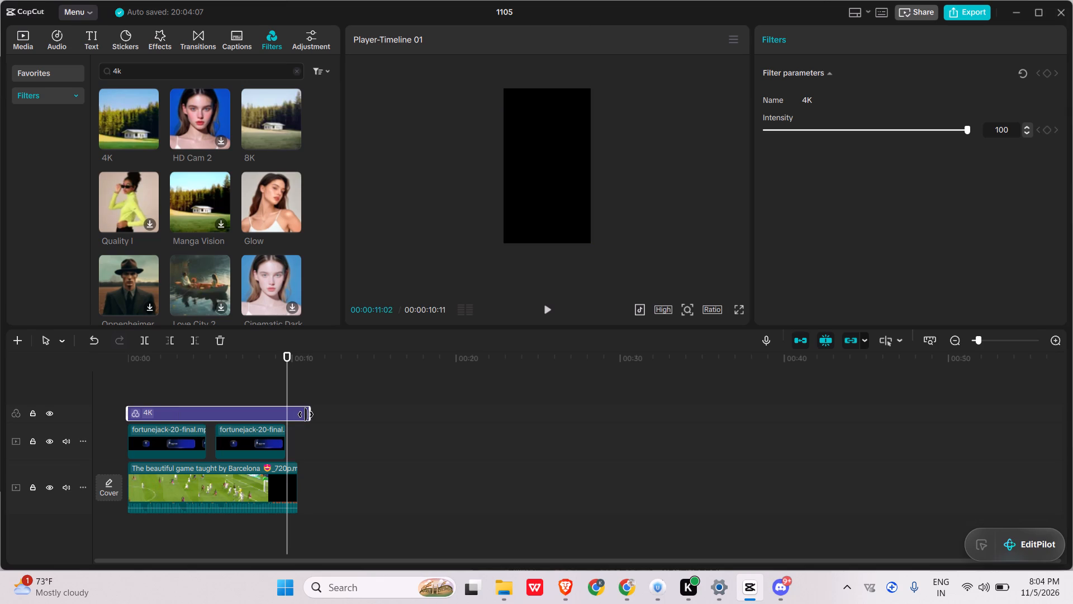
pyautogui.moveTo(306, 414); pyautogui.dragTo(297, 413)
# Examine the filtered frame of the Barcelona clip in full screen.
pyautogui.click(739, 310)
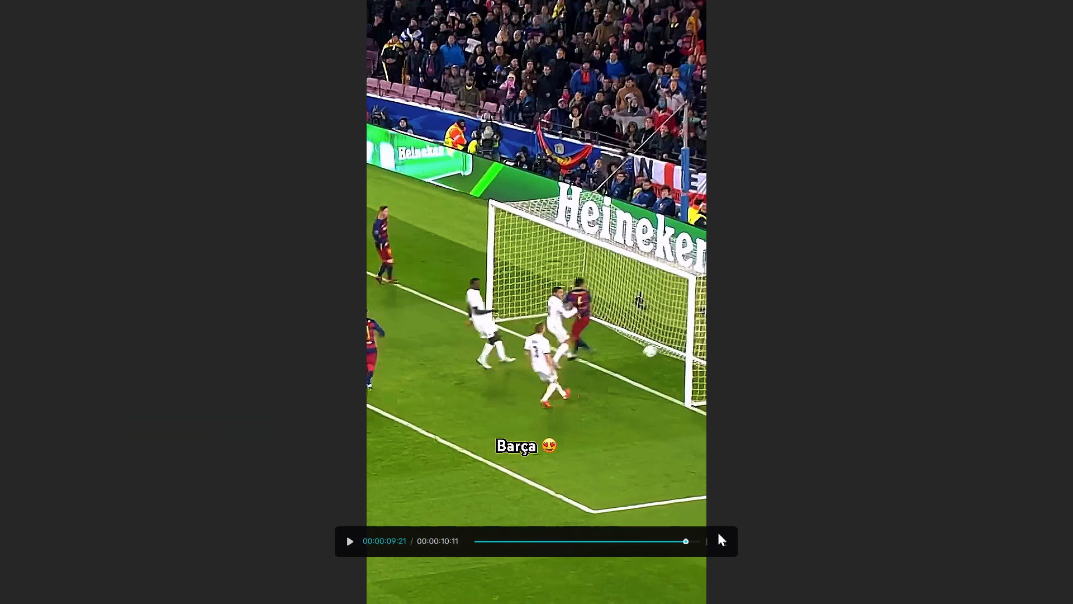
pyautogui.click(720, 535)
# Export the Barcelona clip as 1105(5) in 1080P mp4 with the frame rate set to 60fps.
pyautogui.click(961, 10)
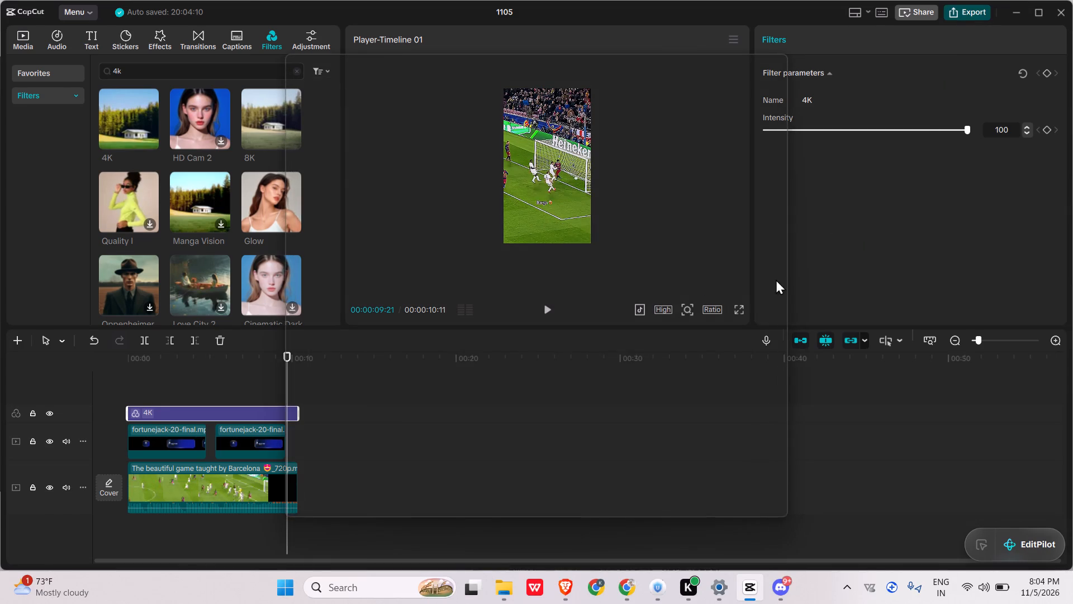
pyautogui.click(711, 321)
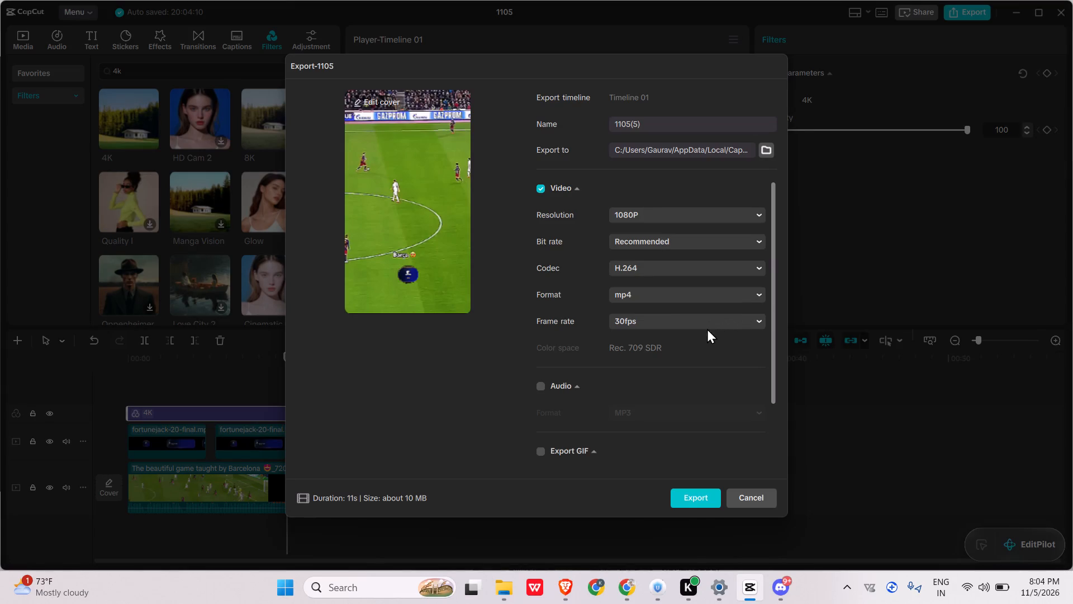
pyautogui.click(670, 473)
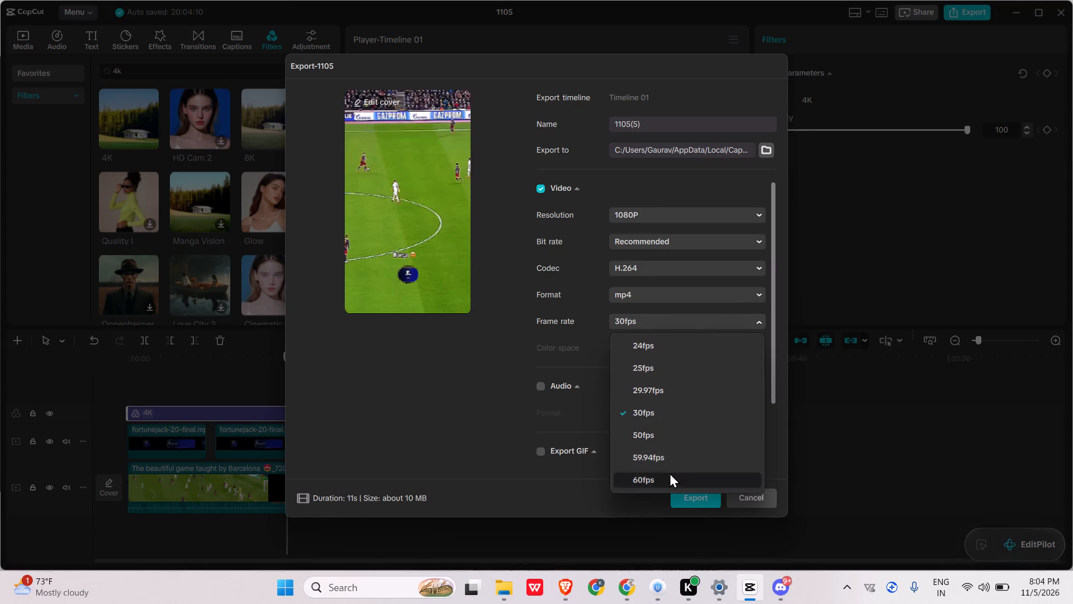
pyautogui.click(689, 492)
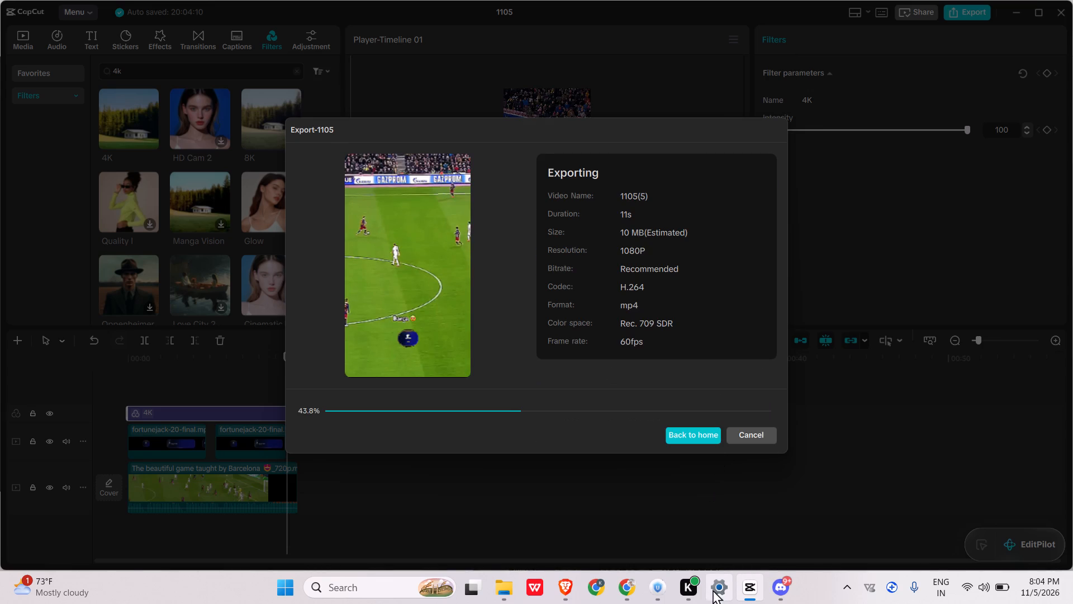
# Switch to Brave, hide the live chat on the YouTube Roblox stream and jump playback to the live point.
pyautogui.click(628, 591)
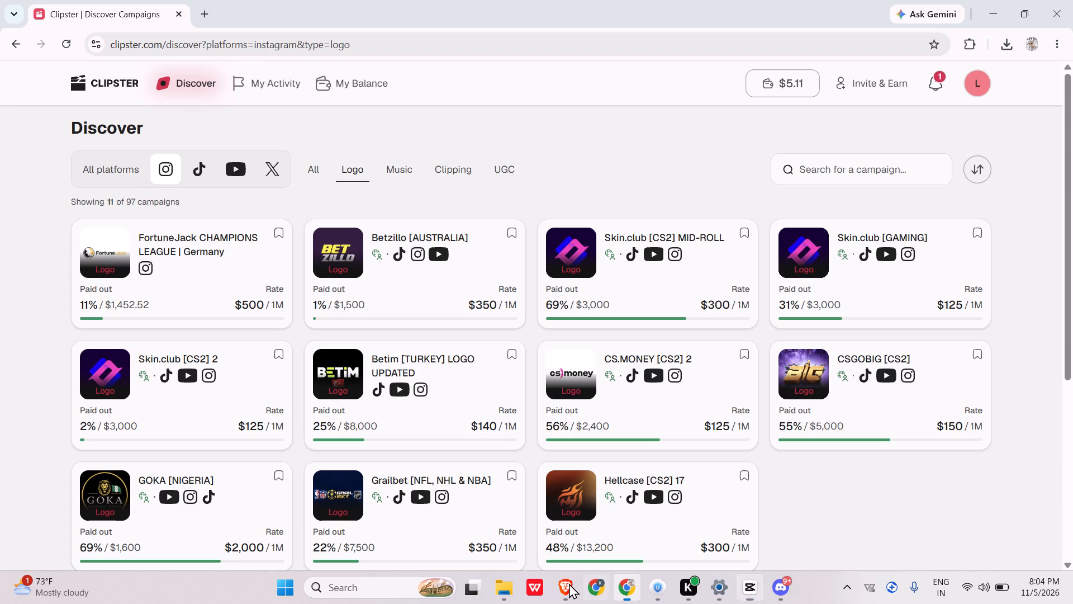
pyautogui.click(569, 583)
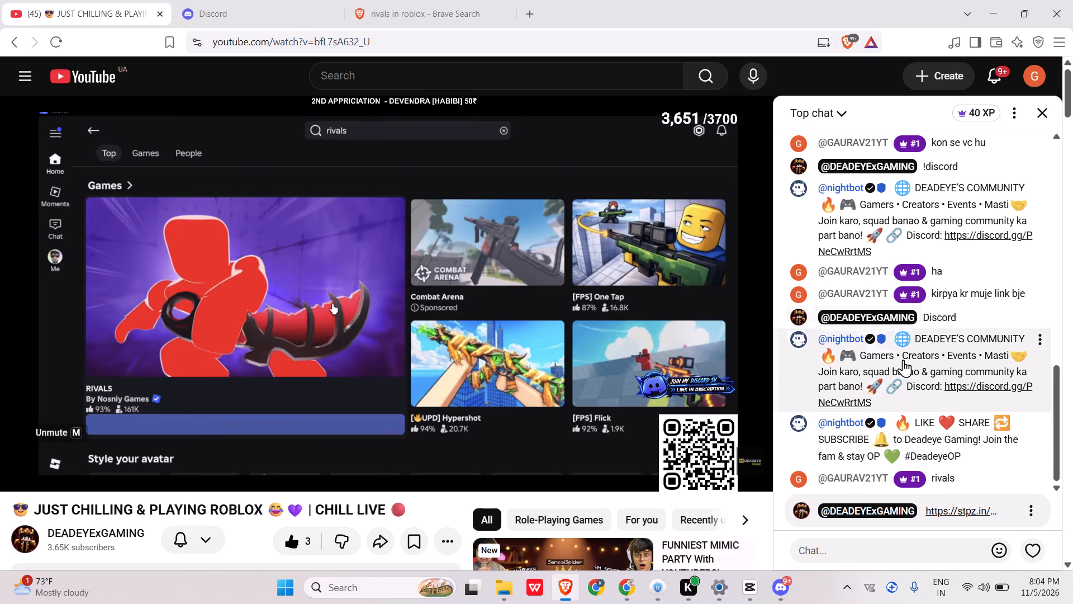
pyautogui.click(1037, 113)
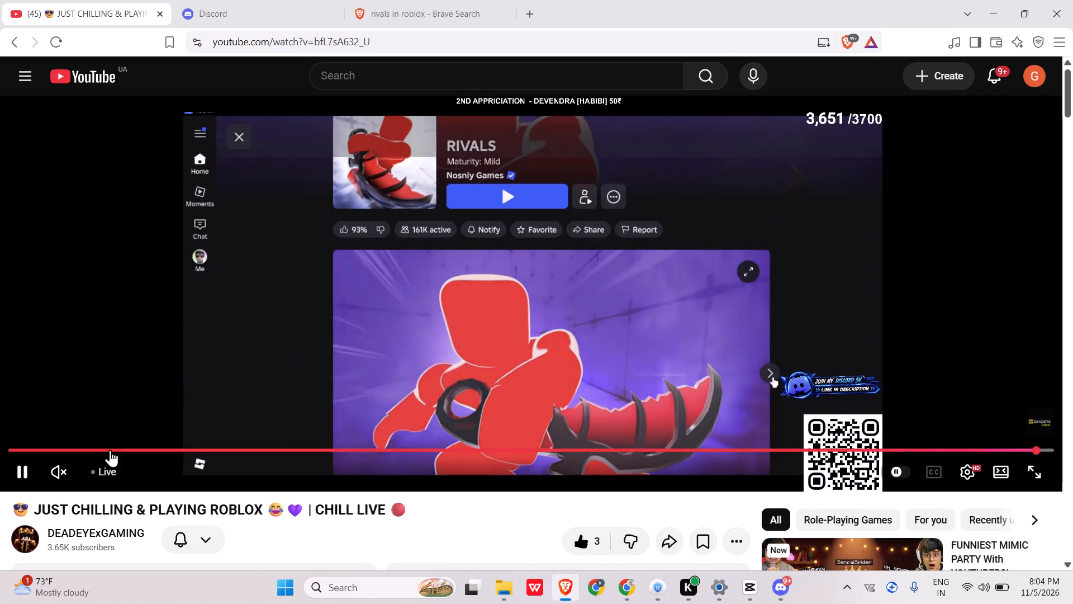
pyautogui.click(94, 466)
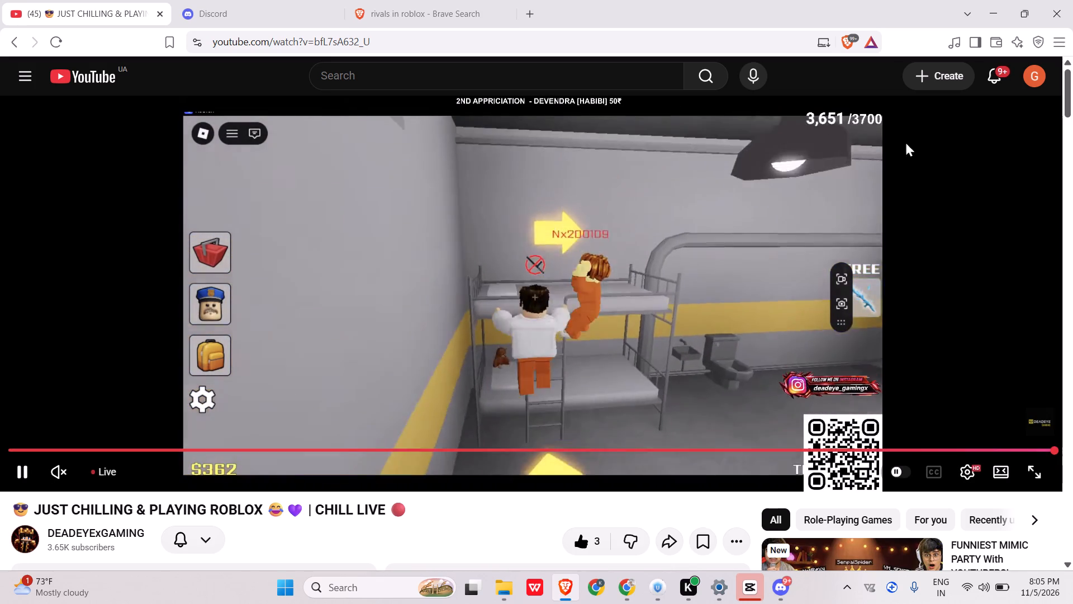
# Leave the YouTube stream, switch to UrbanVPN and disconnect the Ukraine VPN connection.
pyautogui.click(1002, 9)
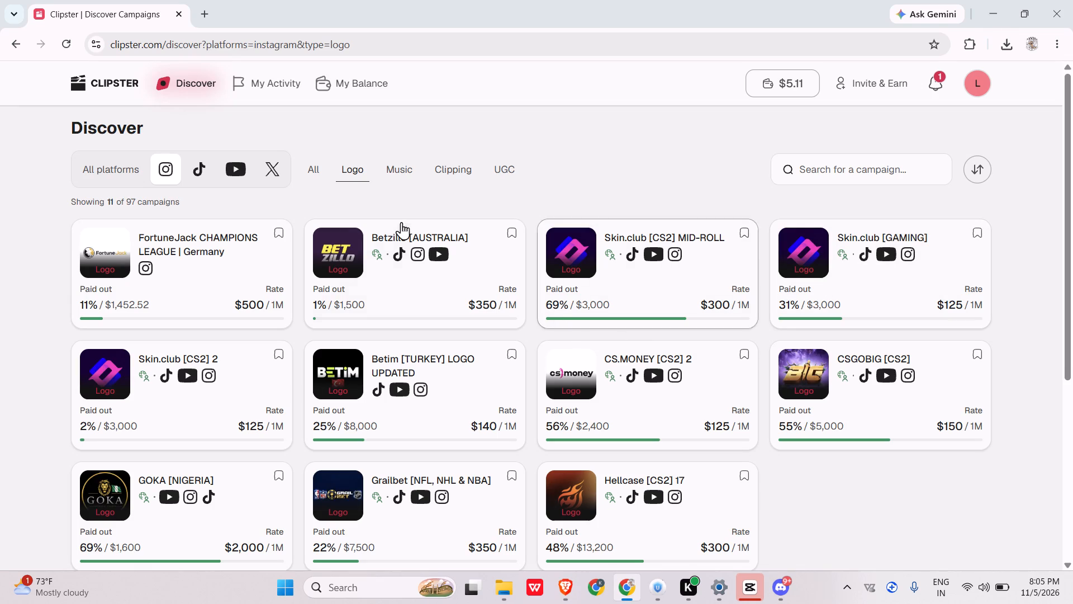
pyautogui.click(662, 603)
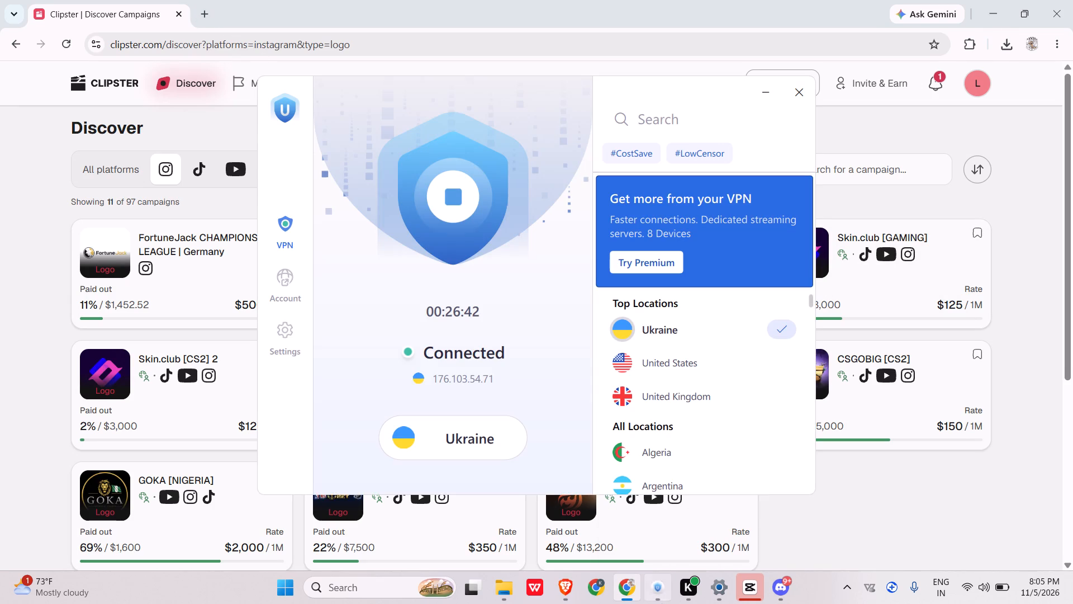
pyautogui.click(455, 228)
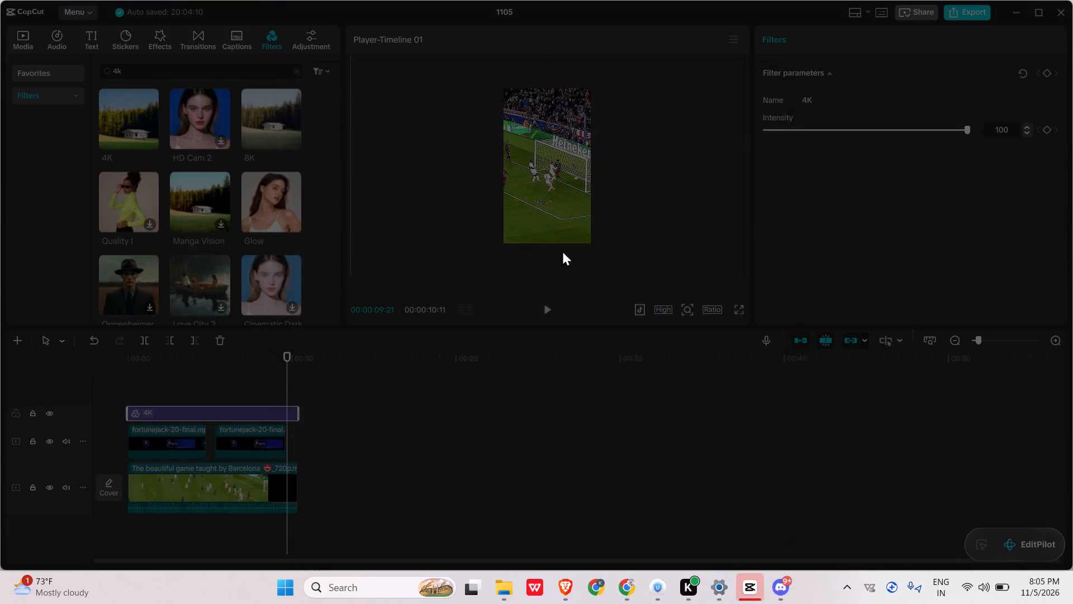
# Close CapCut with the 1105 project and switch to the YouTube Roblox stream in Brave.
pyautogui.click(1065, 11)
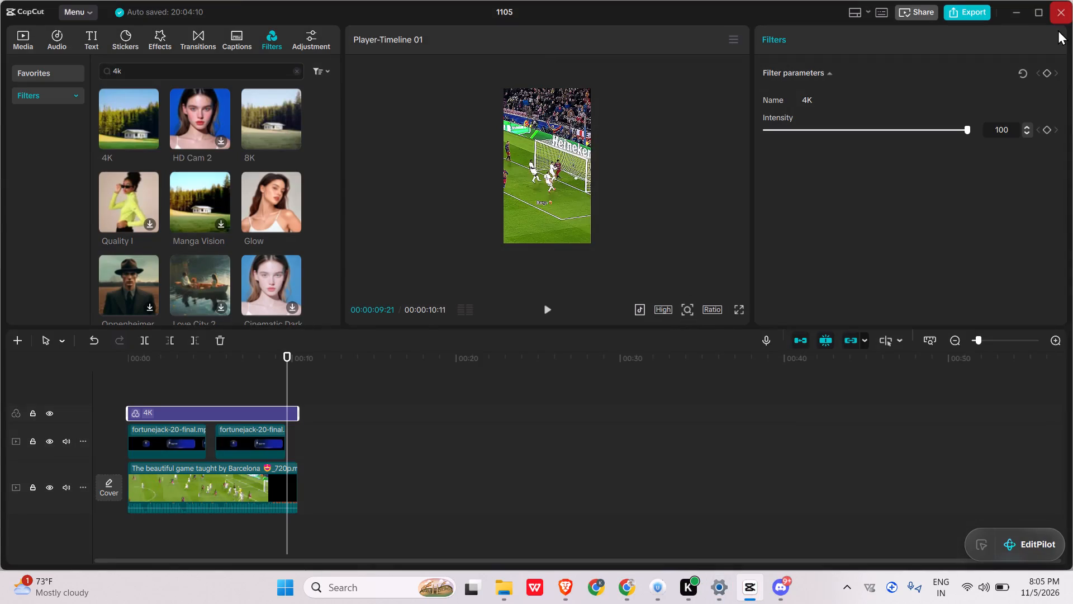
pyautogui.click(564, 588)
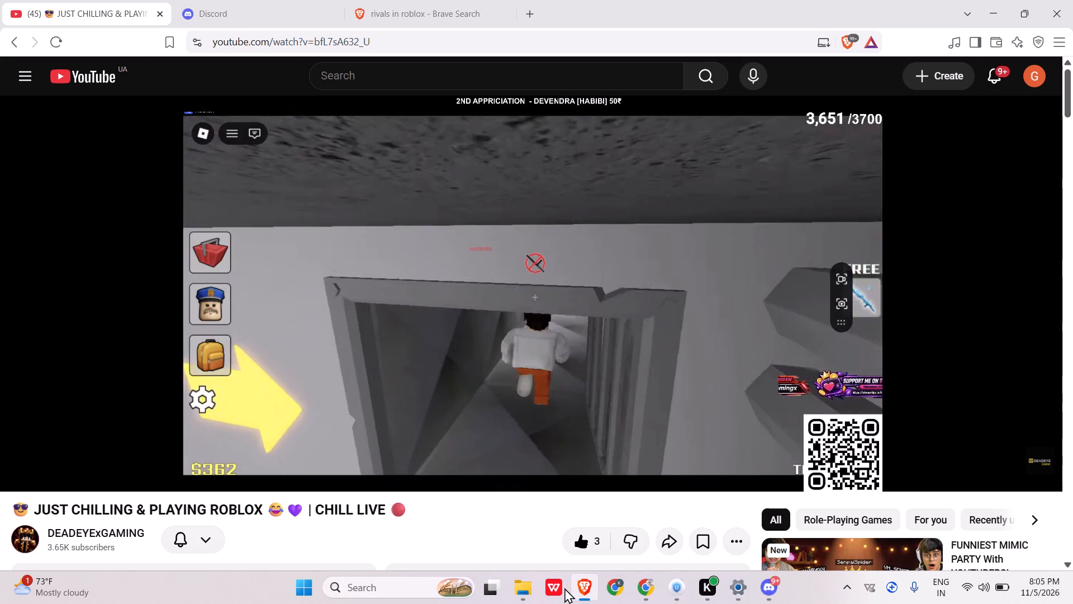